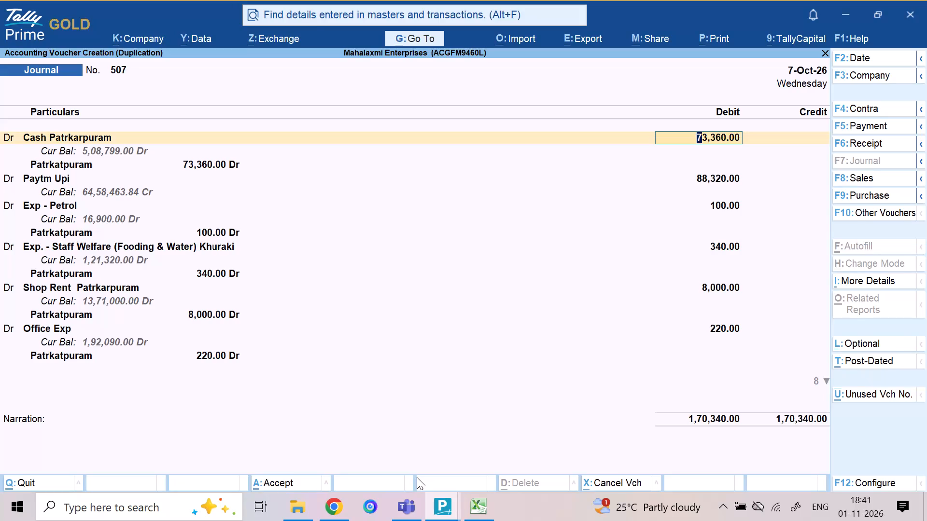
# Set the Cash Patrkarpuram debit to 69,070 with its full amount allocated to Patrkatpuram.
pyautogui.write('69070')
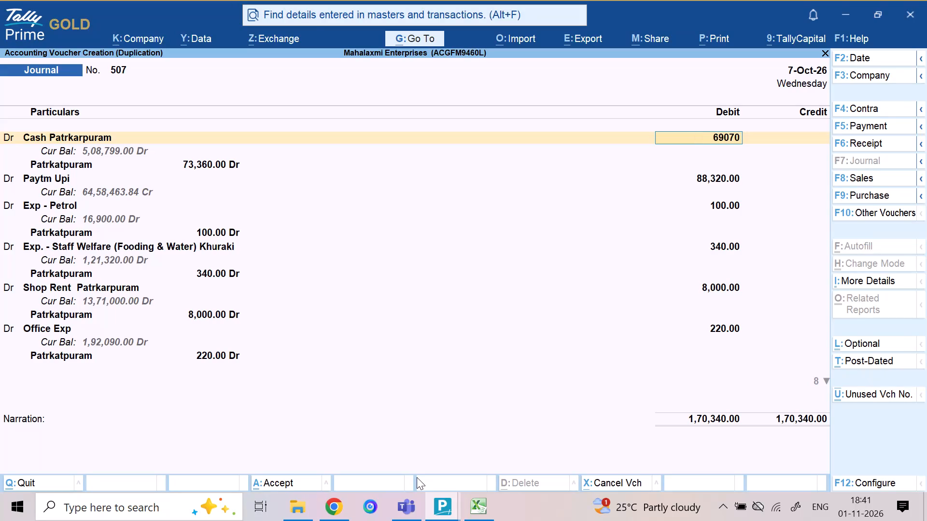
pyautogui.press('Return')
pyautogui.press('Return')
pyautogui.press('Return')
# Set the Paytm Upi debit in the journal voucher to 1,07,600.
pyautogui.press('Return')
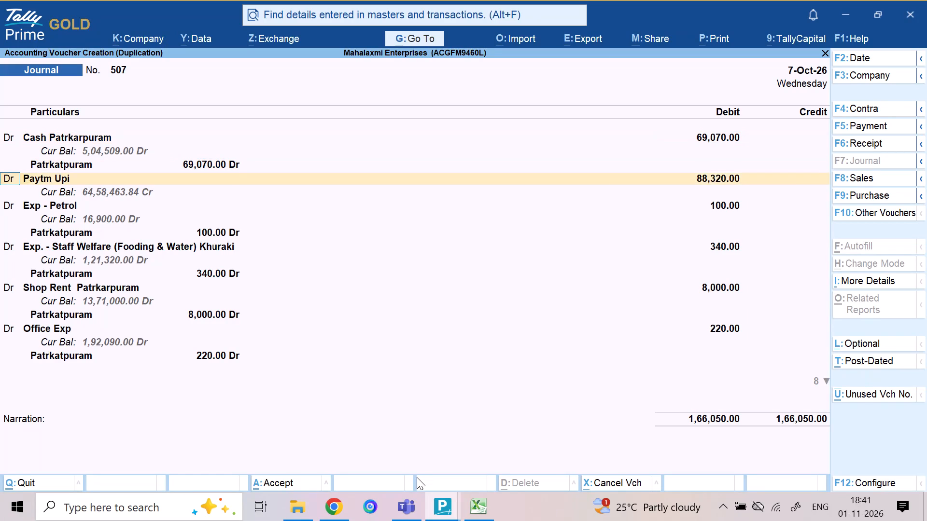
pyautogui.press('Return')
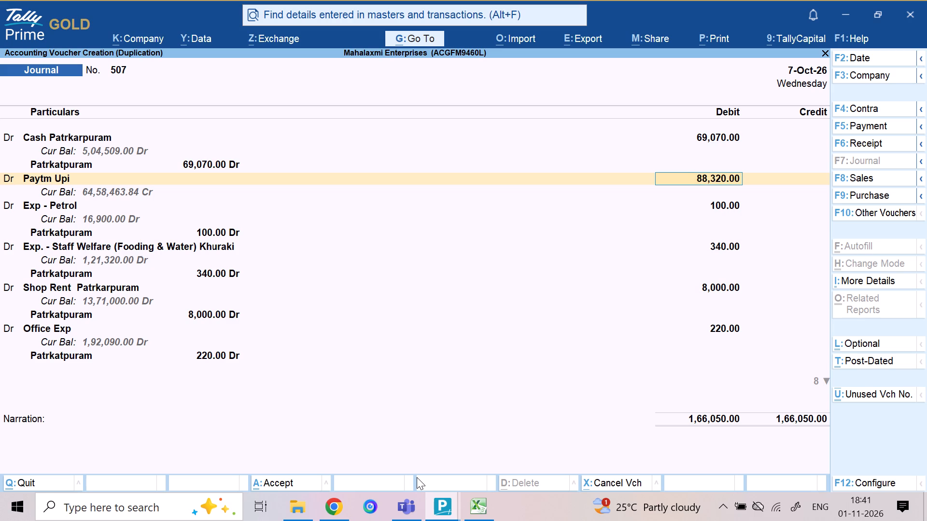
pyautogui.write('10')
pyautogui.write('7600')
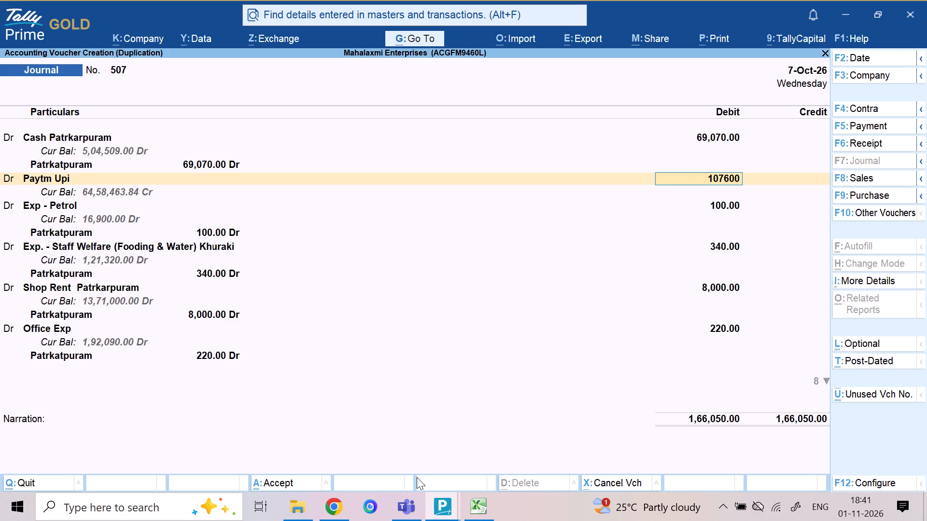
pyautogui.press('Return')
# Accept the Exp - Petrol debit of 100 and the Staff Welfare Khuraki debit of 340, both allocated to Patrkatpuram.
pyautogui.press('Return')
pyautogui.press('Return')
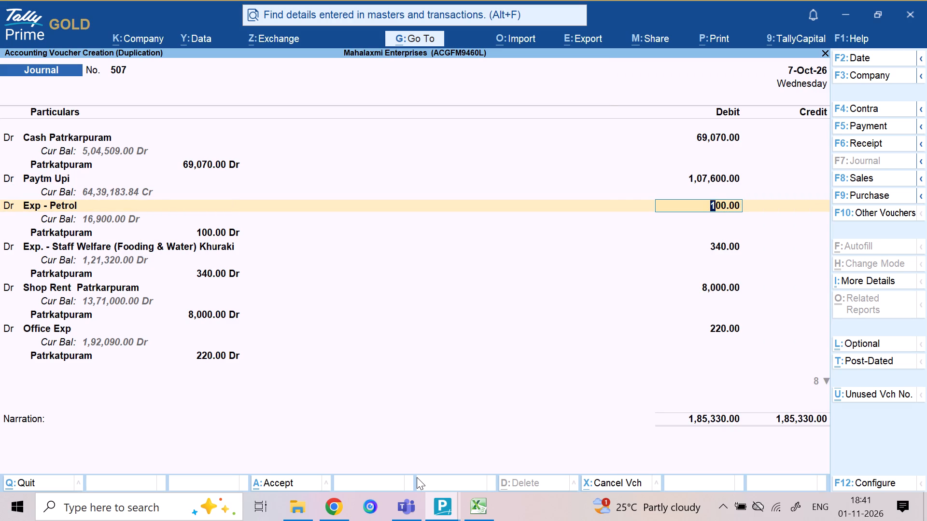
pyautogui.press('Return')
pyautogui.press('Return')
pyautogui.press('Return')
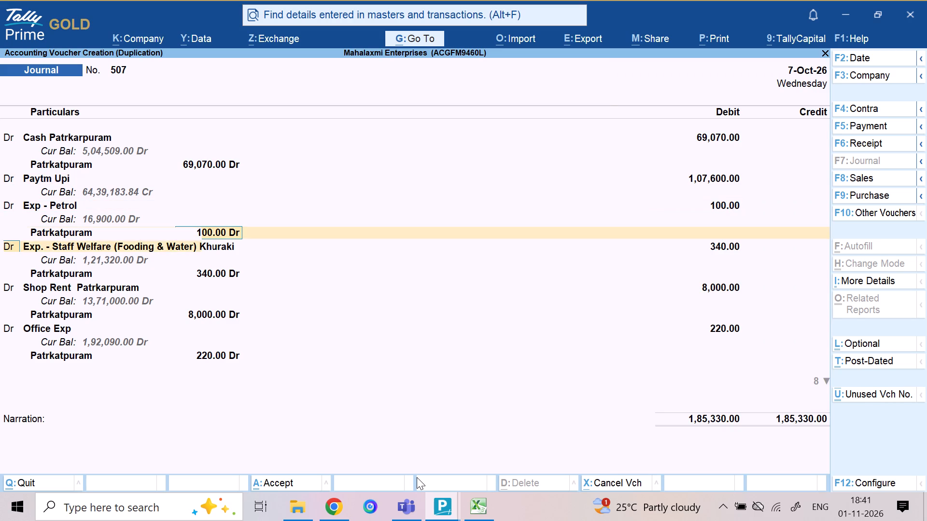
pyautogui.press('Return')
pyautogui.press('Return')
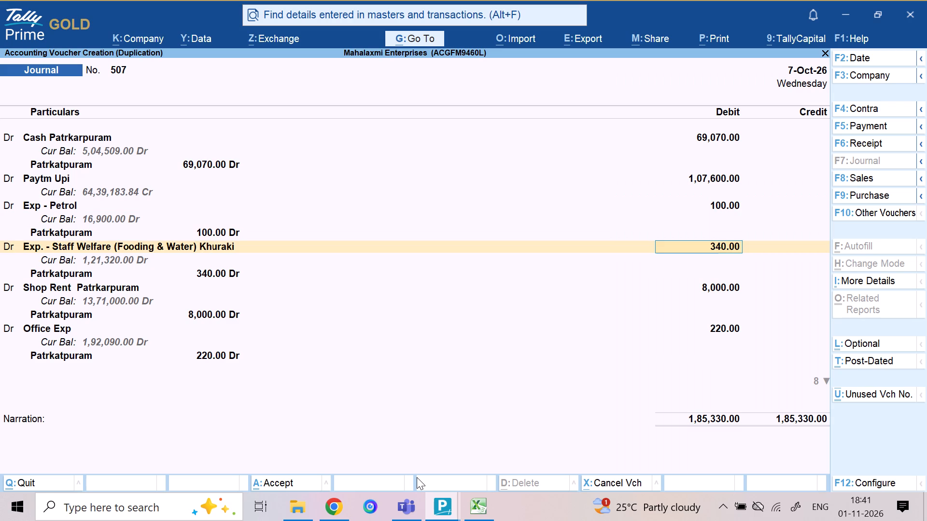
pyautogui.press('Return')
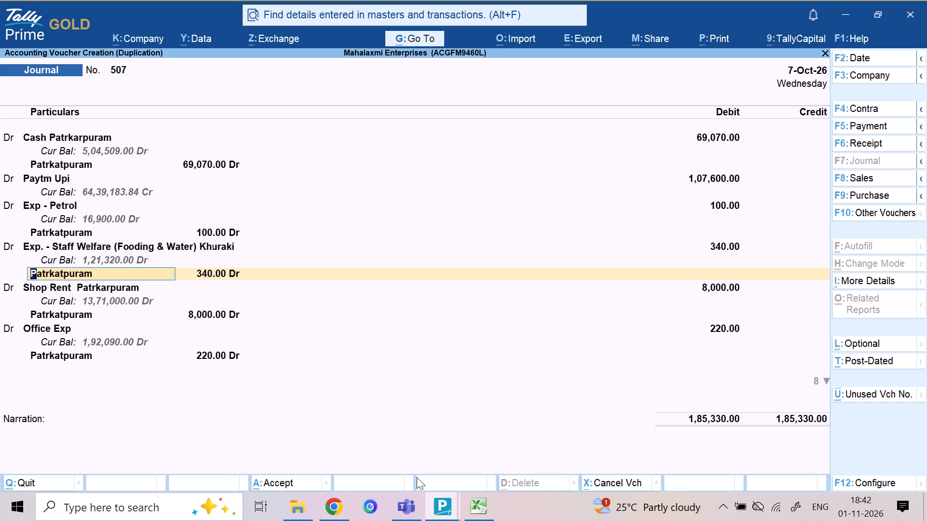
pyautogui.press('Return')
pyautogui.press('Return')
# Set the Shop Rent Patrkarpuram debit to 32,000 with its full amount allocated to Patrkatpuram.
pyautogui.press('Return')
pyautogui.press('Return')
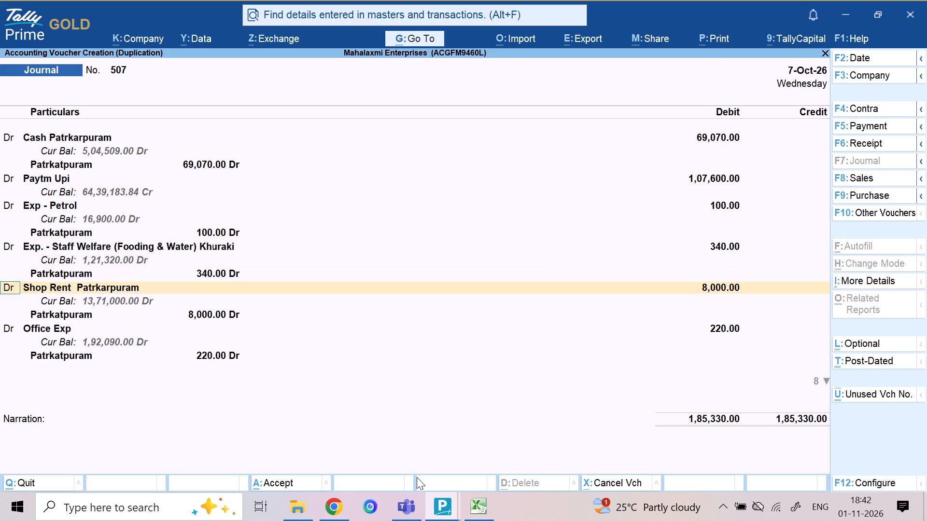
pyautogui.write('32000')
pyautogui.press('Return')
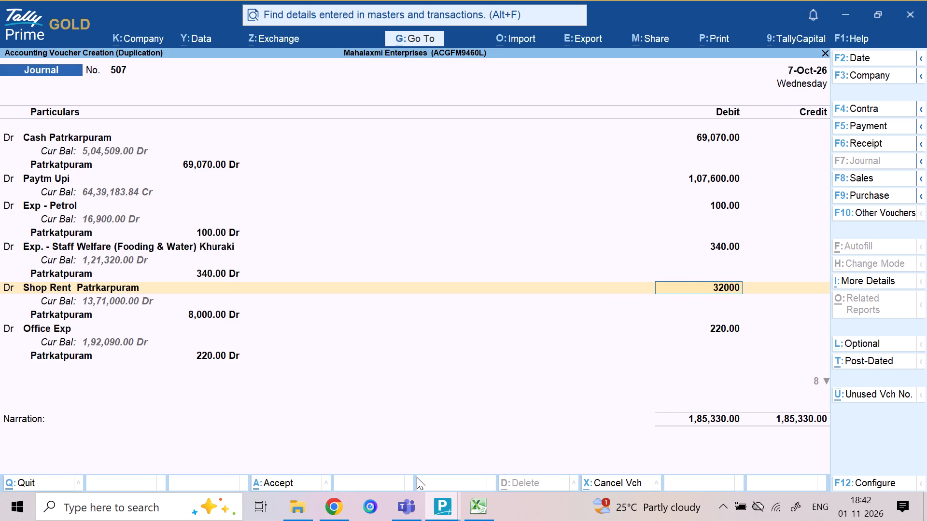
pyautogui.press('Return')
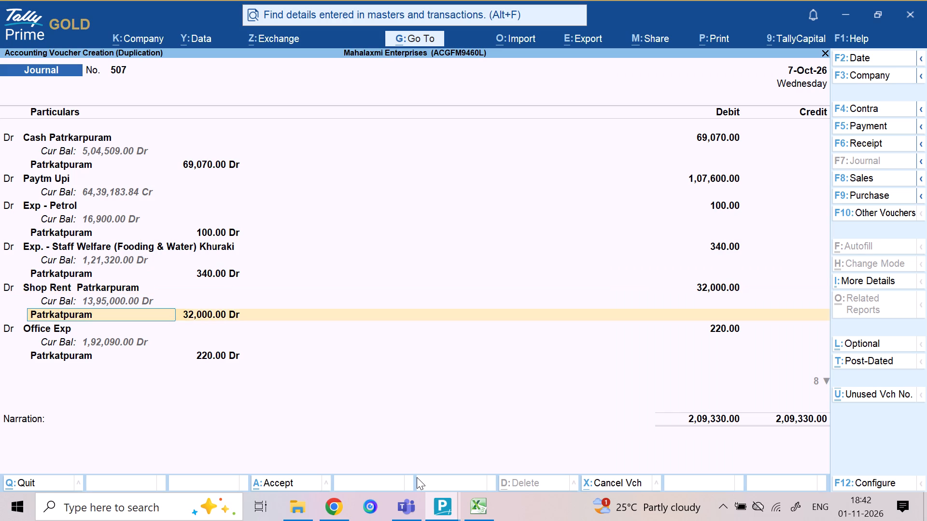
# Set the Office Exp debit to 2,250, allocate it to Patrkatpuram and proceed to the Short & Excess (Patrkarpuram) line.
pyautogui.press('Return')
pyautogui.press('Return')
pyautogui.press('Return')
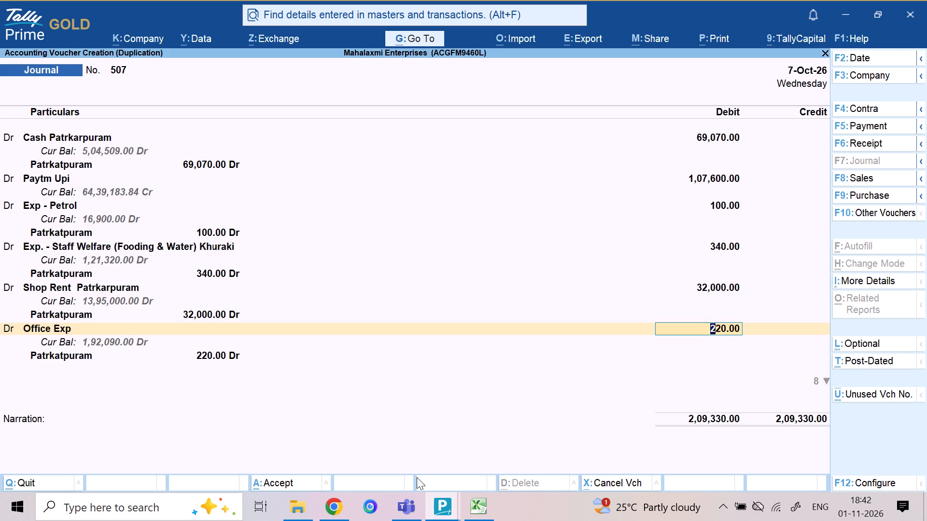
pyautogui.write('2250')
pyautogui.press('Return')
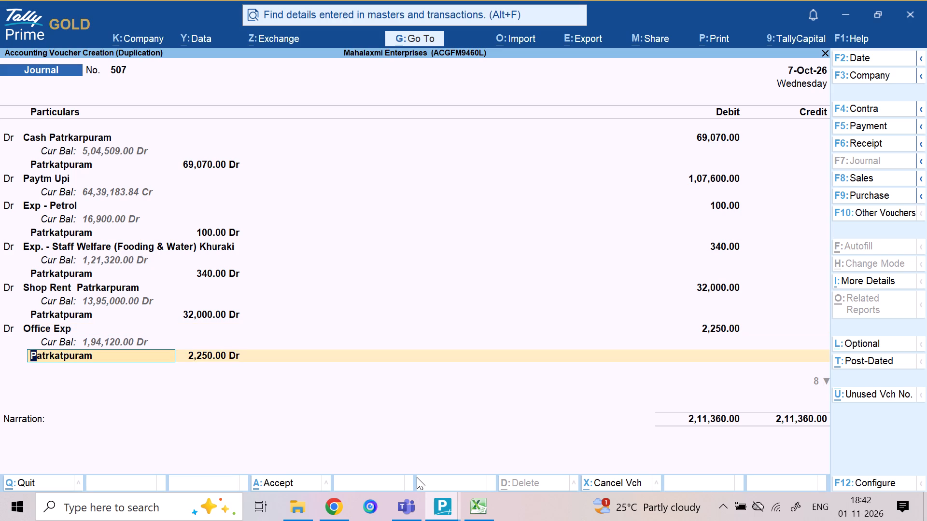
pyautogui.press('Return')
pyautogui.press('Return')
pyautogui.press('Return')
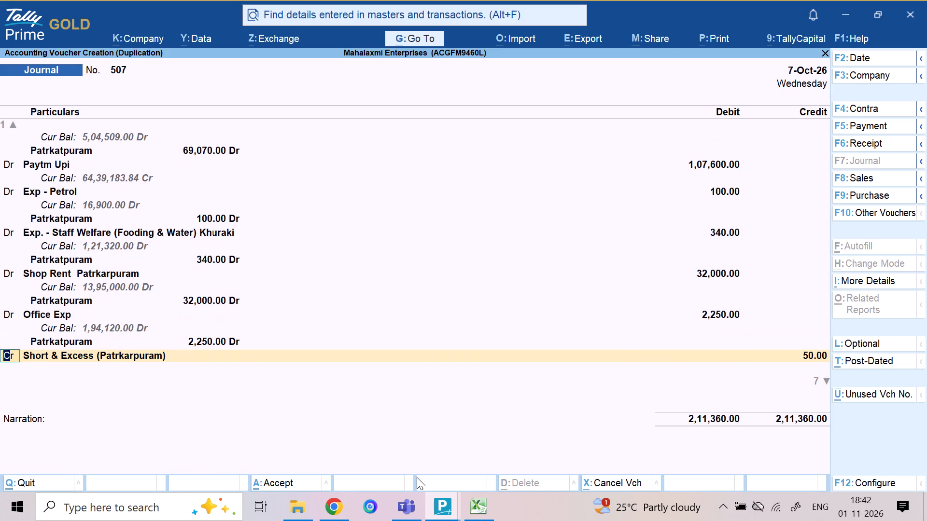
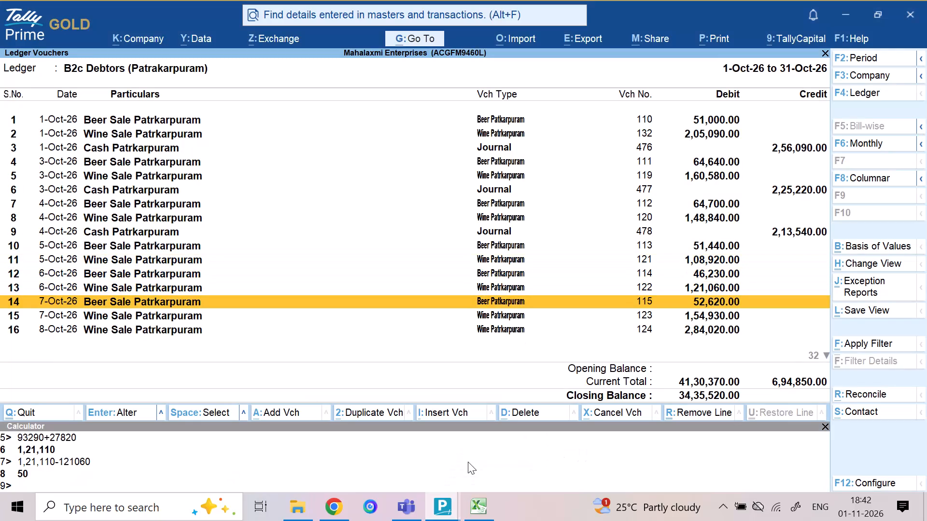
# Calculate 116920+38820 in the calculator and subtract the 7-Oct-26 Wine Sale Patrkarpuram amount of 154930.
pyautogui.press('Down')
pyautogui.hotkey('ctrl', 'n')
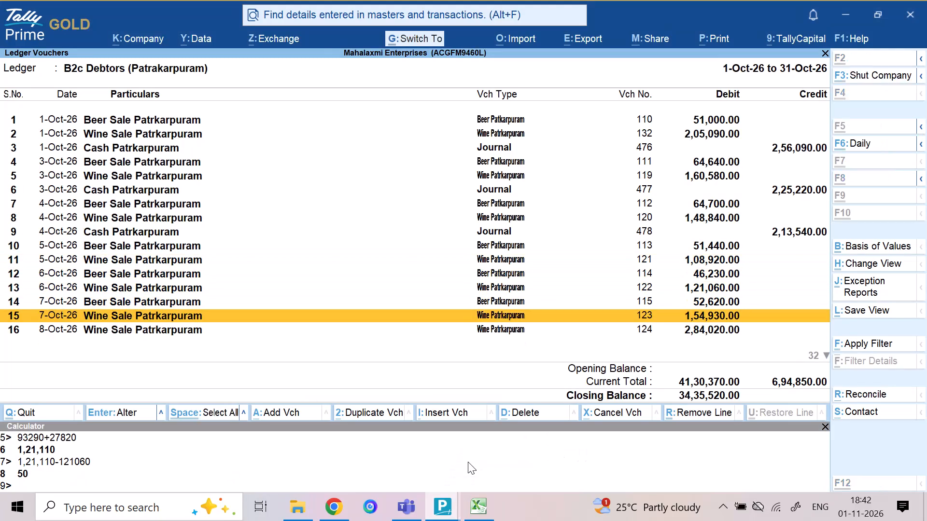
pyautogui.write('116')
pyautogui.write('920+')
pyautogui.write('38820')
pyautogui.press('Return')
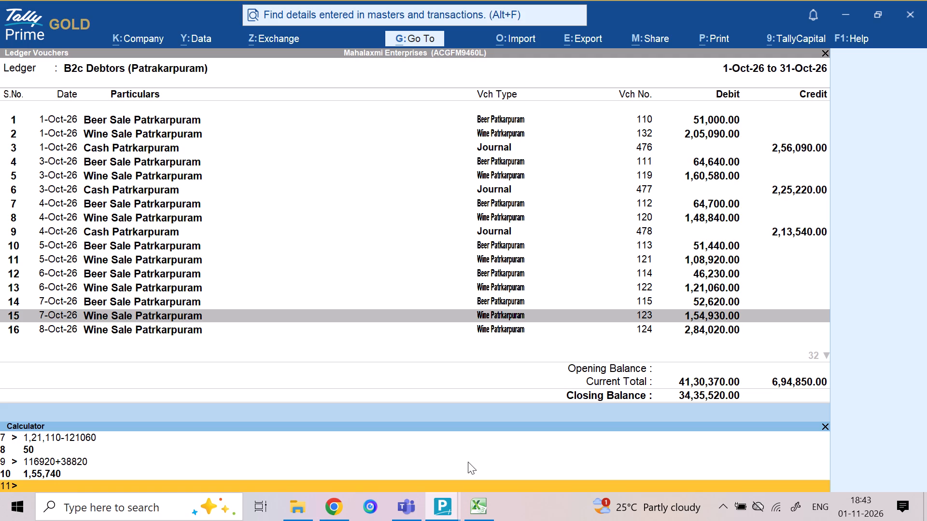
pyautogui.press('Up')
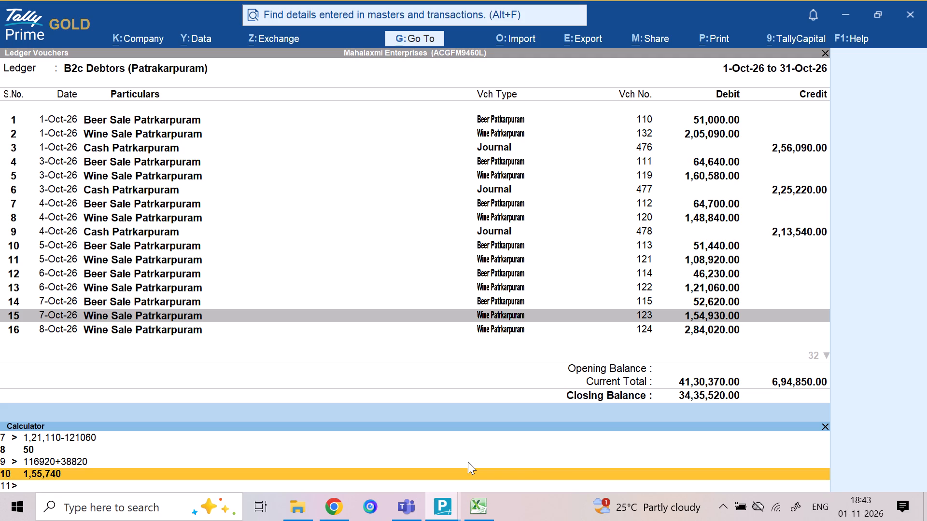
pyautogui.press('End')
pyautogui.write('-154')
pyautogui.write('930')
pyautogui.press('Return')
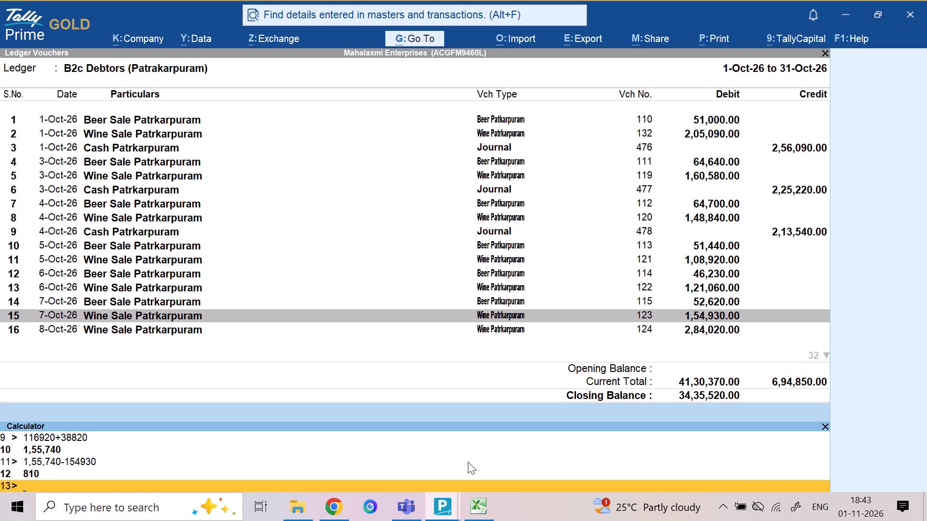
# In the 7-Oct-26 journal voucher, set the Short & Excess (Patrkarpuram) credit to 810 with New Ref 07-10-26.
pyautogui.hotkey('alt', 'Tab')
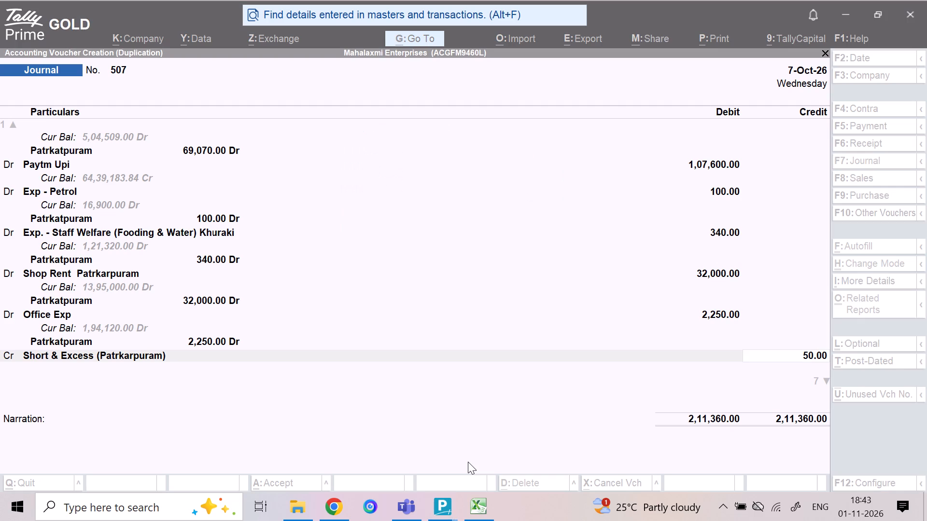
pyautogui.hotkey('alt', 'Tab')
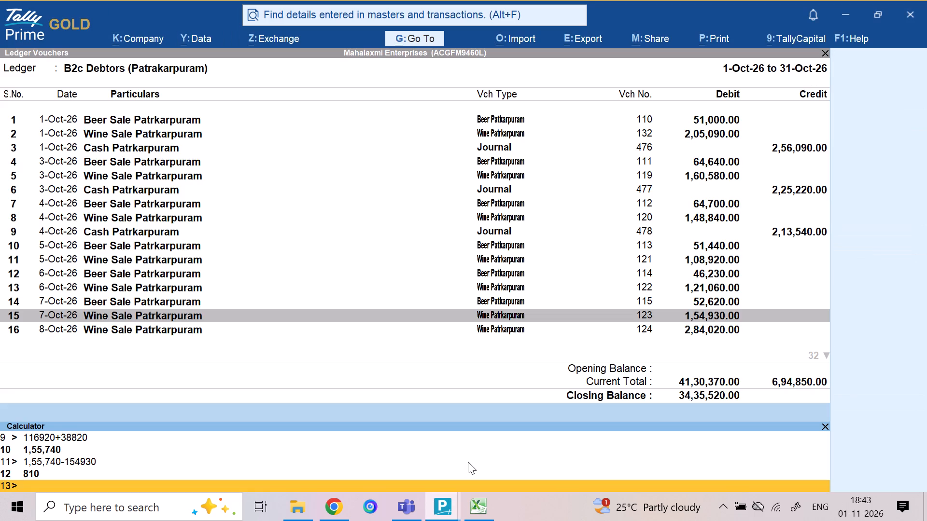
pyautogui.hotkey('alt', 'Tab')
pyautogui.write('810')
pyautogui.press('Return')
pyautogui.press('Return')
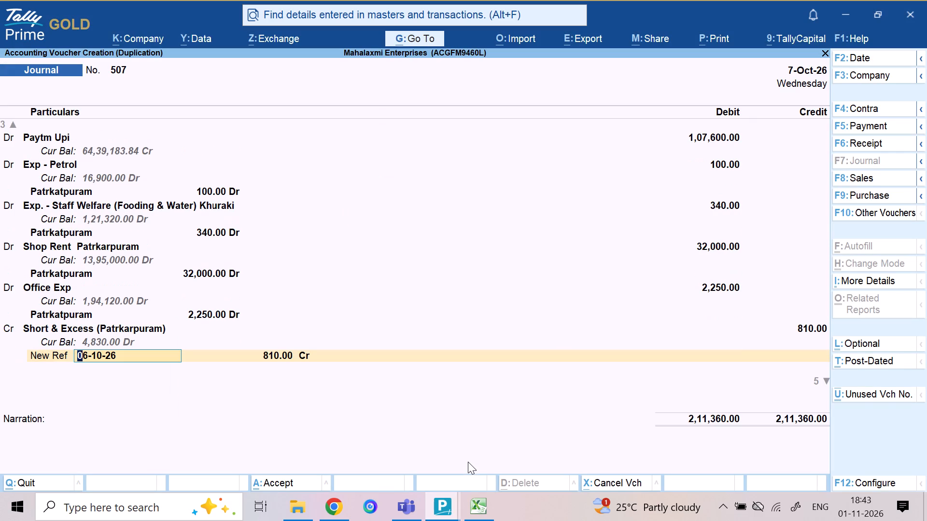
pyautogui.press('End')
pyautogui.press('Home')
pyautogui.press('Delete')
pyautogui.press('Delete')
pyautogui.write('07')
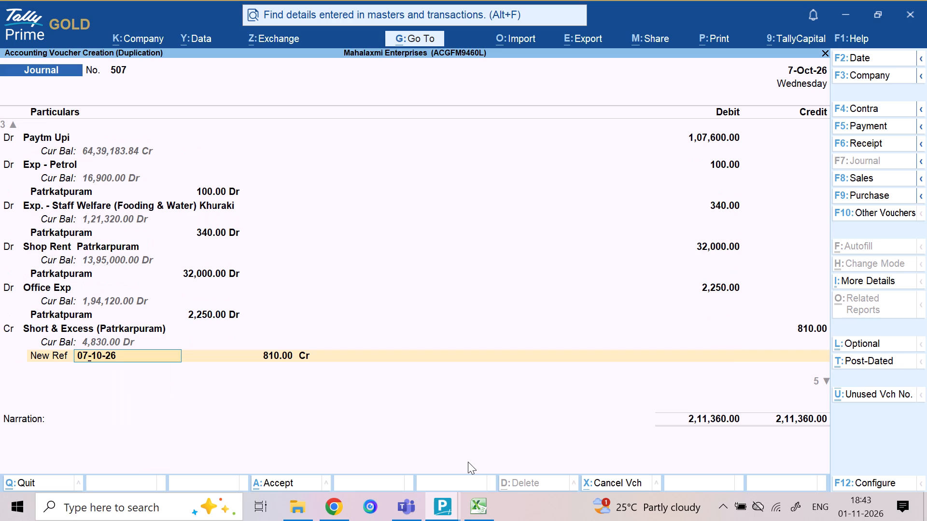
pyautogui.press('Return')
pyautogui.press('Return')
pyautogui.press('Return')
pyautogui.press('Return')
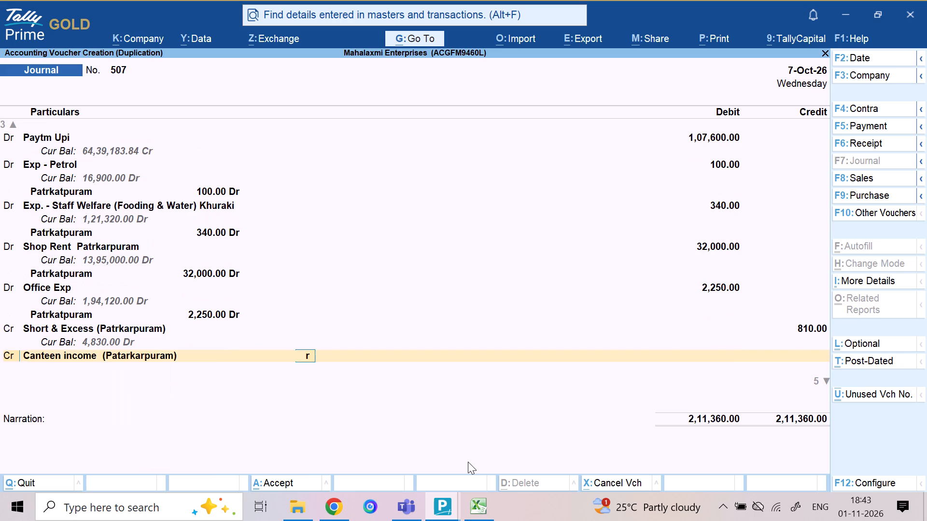
# Accept the Canteen income credit of 3,000 allocated to Patrkatpuram and the B2c Debtors credit of 2,07,550, and save the voucher.
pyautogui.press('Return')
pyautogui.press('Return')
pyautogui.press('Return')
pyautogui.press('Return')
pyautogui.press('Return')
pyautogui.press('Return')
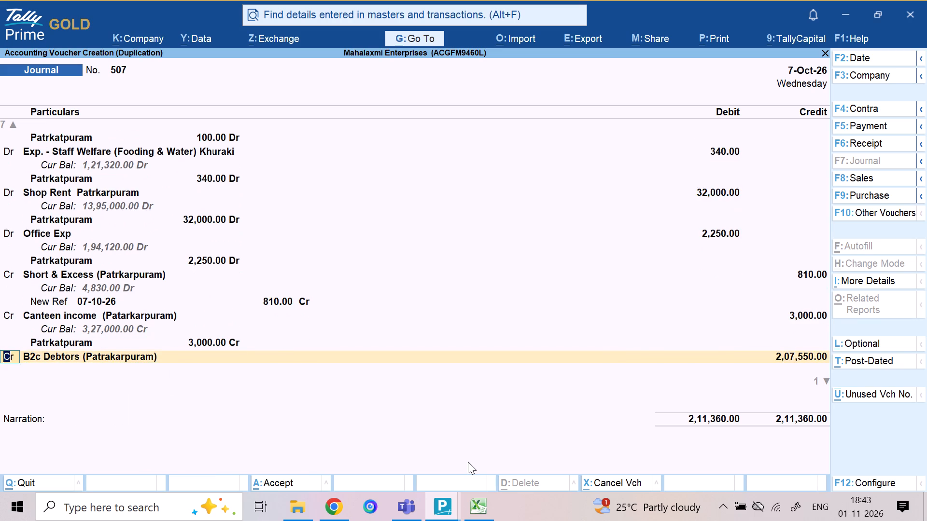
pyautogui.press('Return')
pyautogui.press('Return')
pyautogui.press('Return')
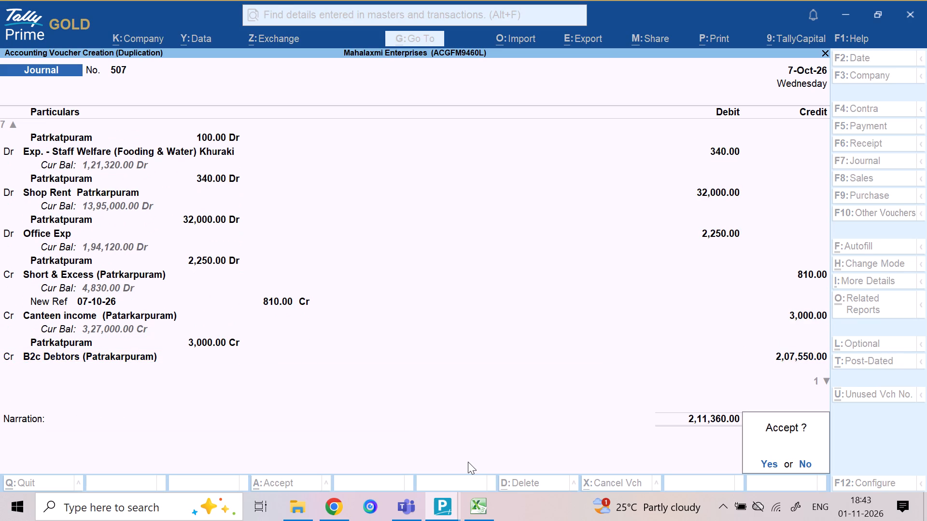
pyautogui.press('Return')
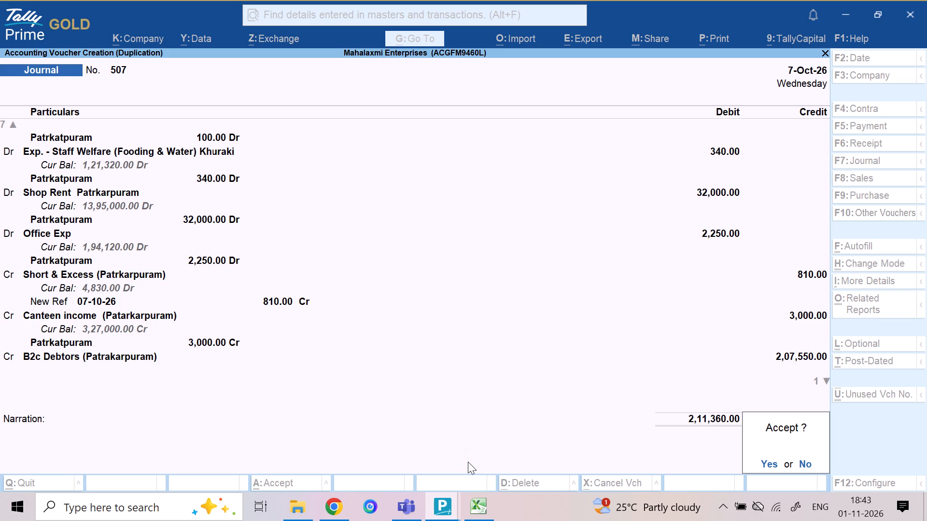
# Open the 7-Oct vouchers of the B2c Debtors (Patrakarpuram) ledger from its daily breakup.
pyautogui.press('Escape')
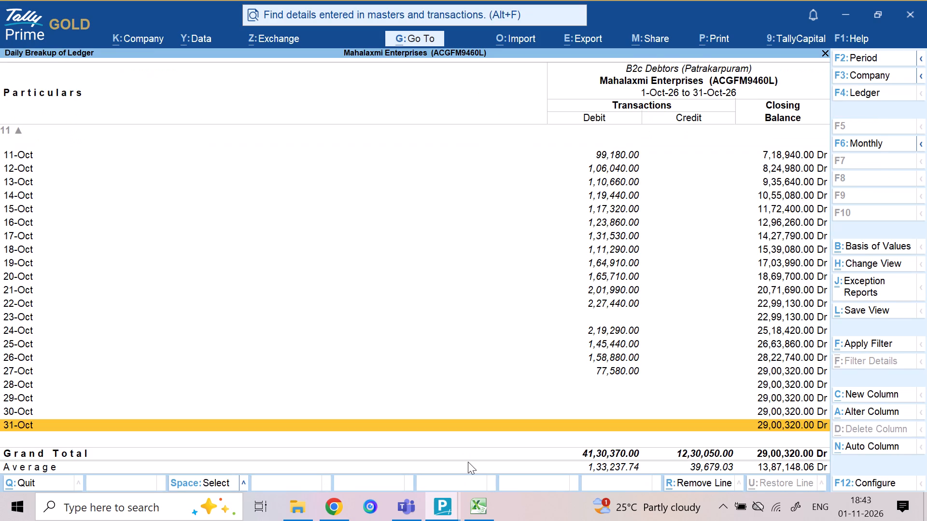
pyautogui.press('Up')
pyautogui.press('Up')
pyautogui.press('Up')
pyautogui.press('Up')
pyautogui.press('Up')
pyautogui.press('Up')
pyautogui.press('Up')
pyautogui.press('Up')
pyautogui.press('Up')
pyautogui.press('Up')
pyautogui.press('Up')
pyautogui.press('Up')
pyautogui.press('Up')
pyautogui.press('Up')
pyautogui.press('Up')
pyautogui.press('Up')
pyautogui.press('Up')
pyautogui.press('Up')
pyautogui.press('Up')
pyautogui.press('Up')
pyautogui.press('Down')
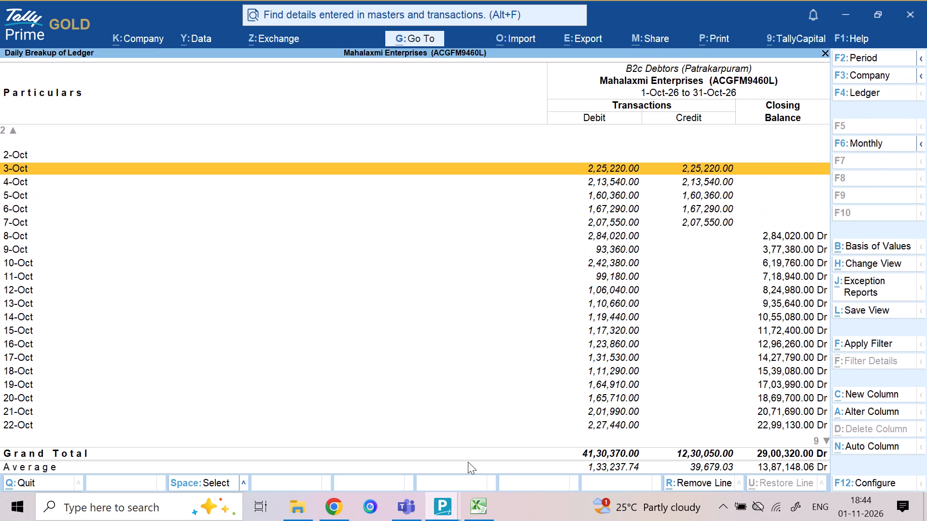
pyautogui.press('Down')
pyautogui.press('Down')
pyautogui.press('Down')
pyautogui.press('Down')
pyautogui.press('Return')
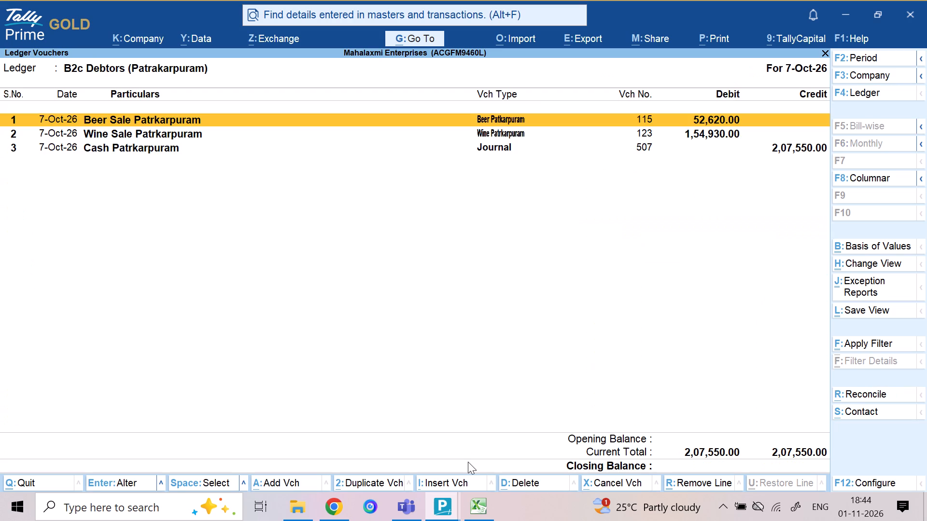
# Duplicate the Cash Patrkarpuram journal voucher of 7-Oct-26 and set the copy's date to 8-10-2026.
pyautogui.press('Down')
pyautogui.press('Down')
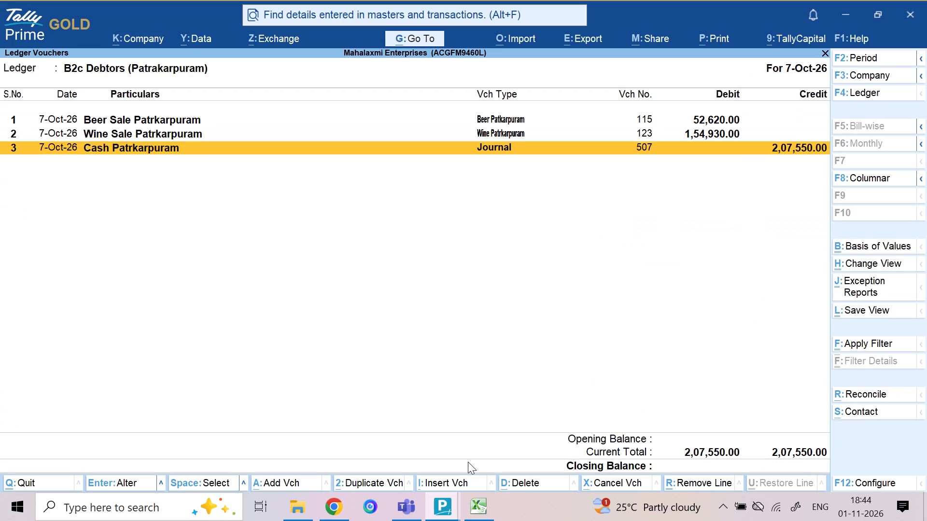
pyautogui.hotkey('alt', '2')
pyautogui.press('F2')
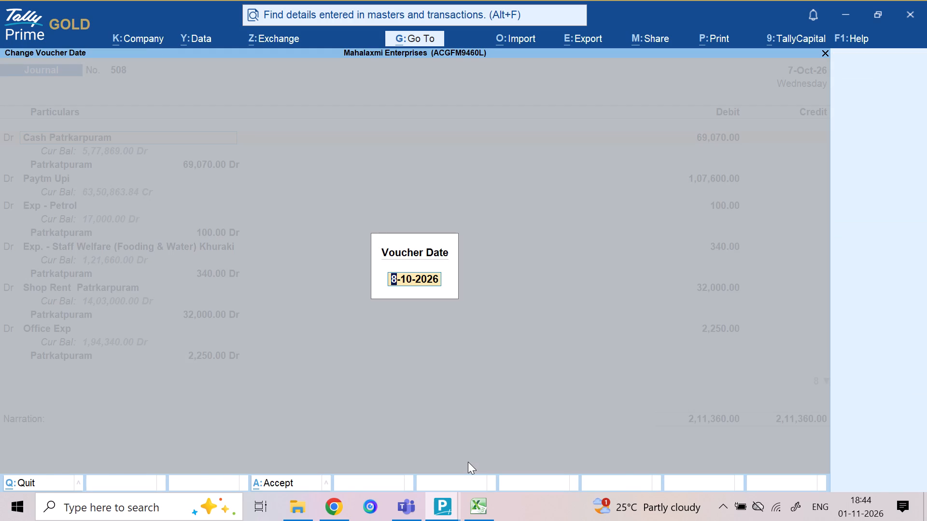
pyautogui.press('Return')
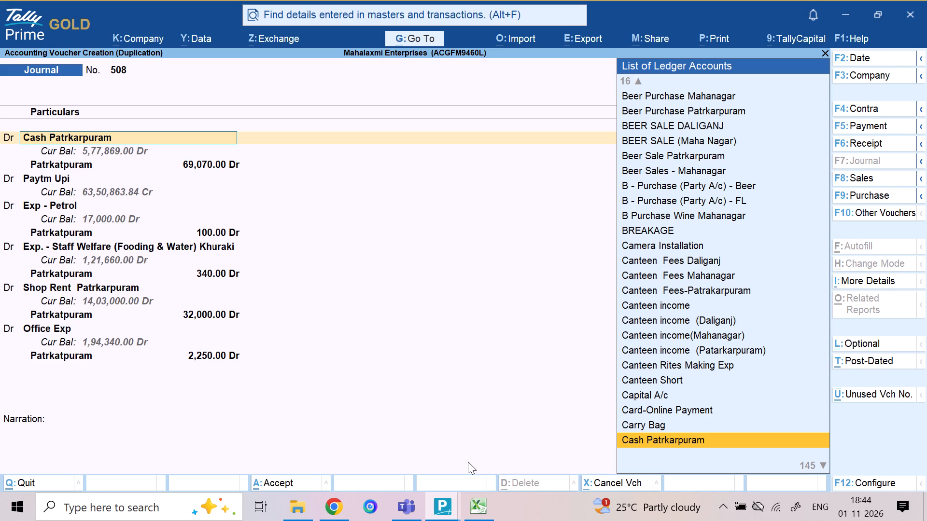
# In the other ledger window's calculator, add 211610 and 72300 and subtract the 8-Oct-26 Wine Sale Patrkarpuram amount of 284020.
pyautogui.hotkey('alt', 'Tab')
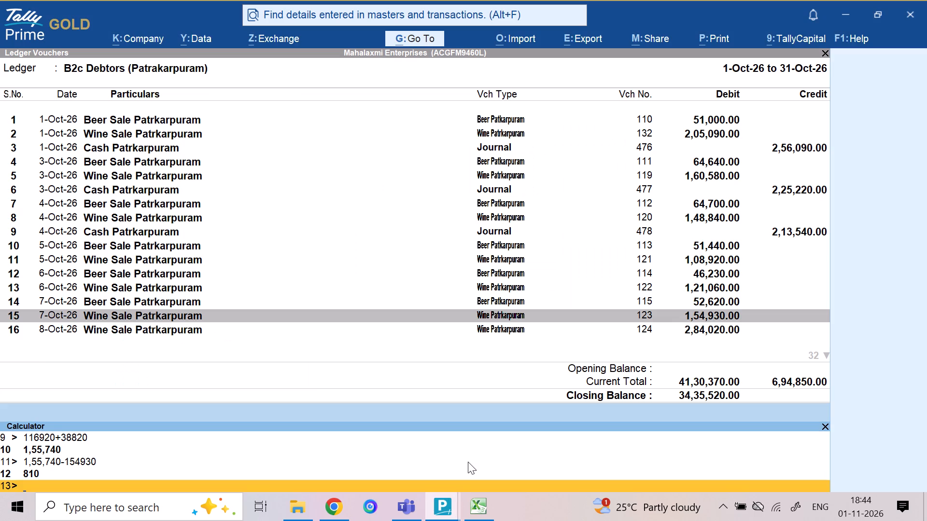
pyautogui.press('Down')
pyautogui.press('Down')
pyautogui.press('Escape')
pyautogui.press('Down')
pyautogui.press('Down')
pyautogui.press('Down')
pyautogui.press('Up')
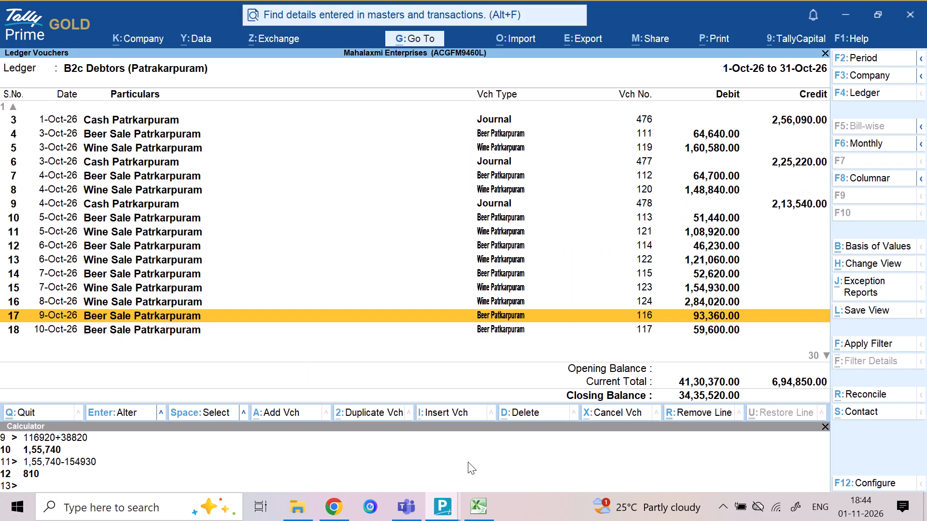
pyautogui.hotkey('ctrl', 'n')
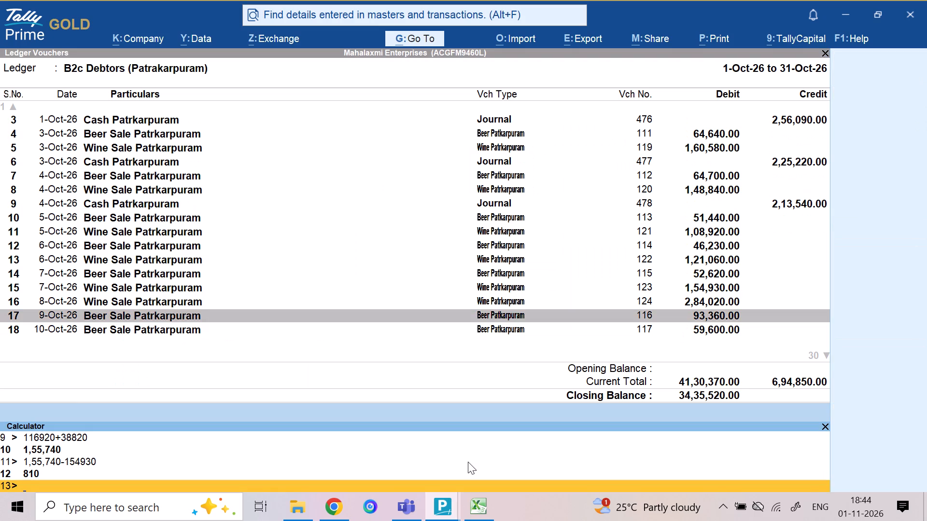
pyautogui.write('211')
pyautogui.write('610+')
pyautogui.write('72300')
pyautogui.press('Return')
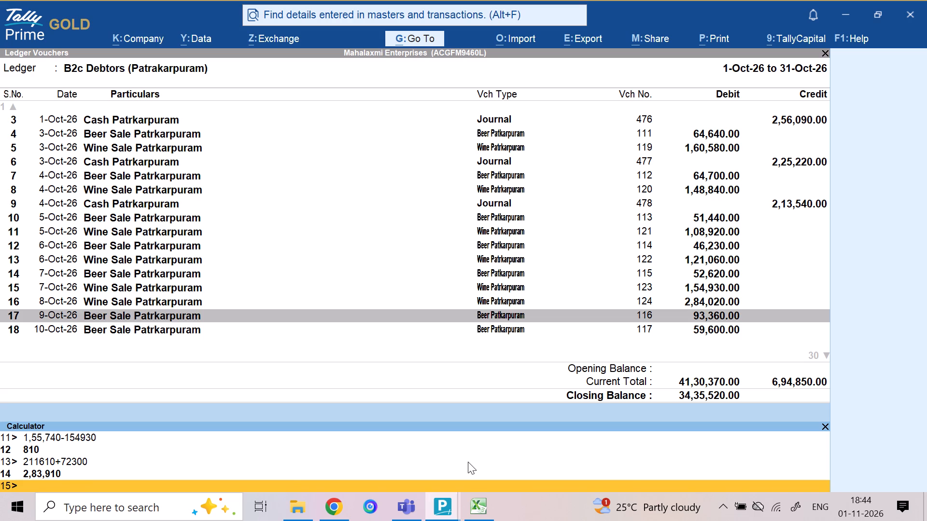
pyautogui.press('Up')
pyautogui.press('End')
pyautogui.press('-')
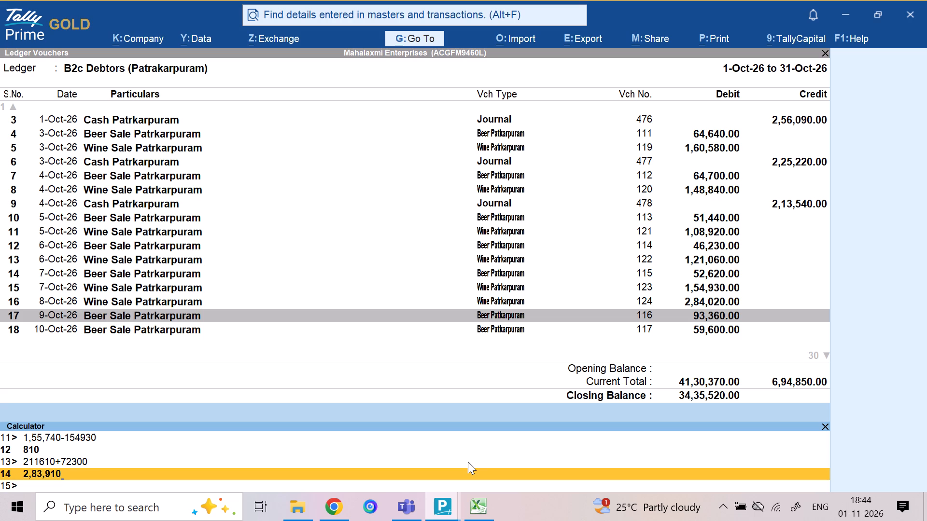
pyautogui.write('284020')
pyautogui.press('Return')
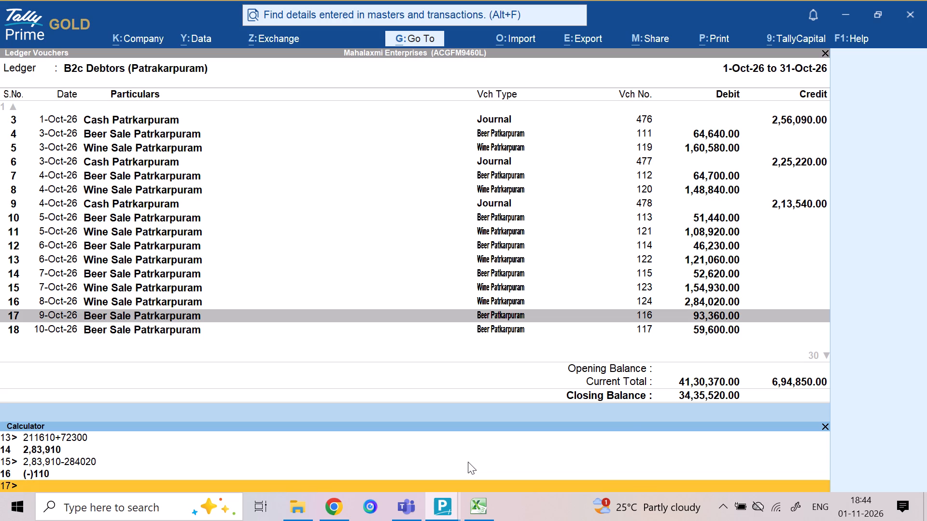
# Return to the duplicated voucher and set the Cash Patrkarpuram debit to 84,890 with the full amount allocated to Patrkatpuram.
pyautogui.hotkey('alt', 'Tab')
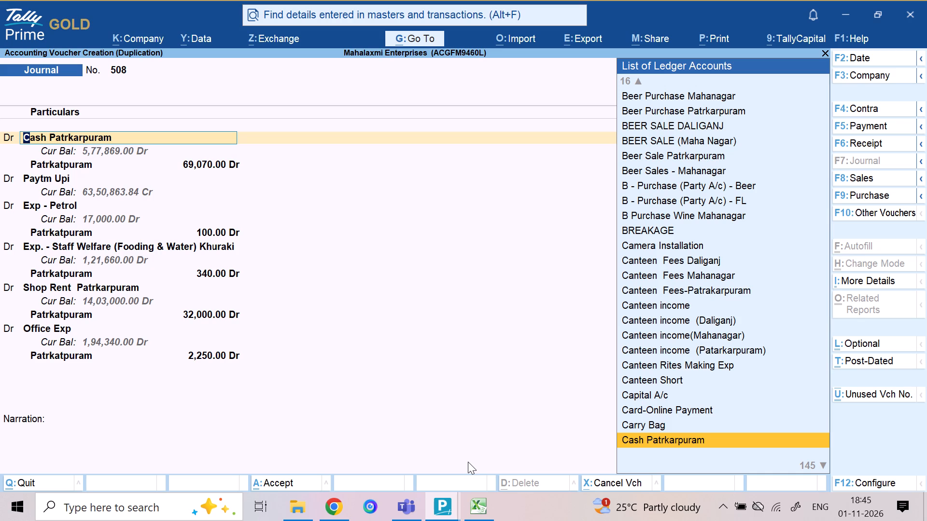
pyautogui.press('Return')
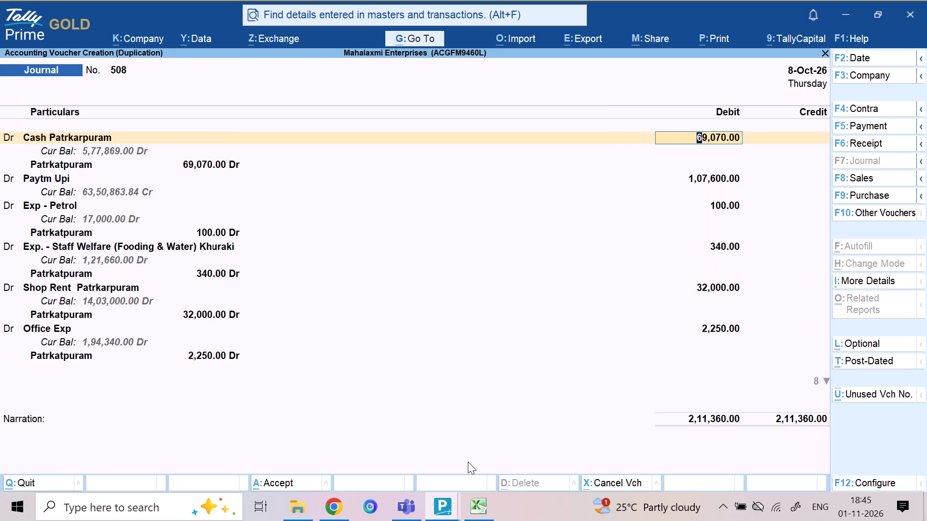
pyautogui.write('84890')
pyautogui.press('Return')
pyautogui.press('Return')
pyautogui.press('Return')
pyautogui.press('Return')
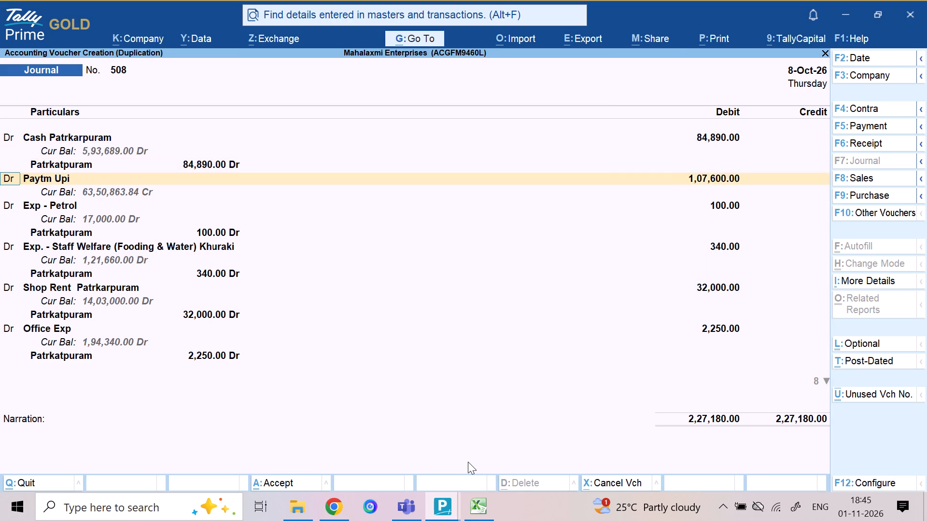
# Set the Paytm Upi debit in the duplicated journal voucher to 2,14,400.
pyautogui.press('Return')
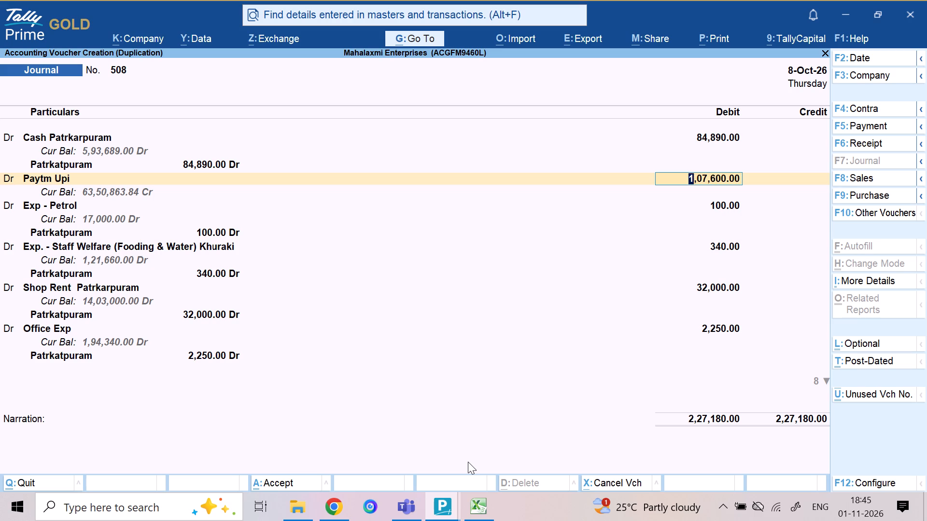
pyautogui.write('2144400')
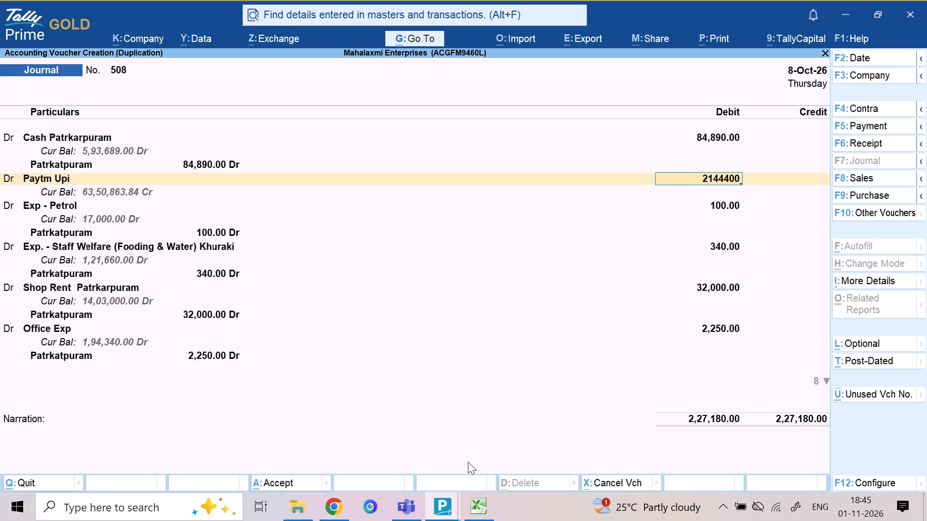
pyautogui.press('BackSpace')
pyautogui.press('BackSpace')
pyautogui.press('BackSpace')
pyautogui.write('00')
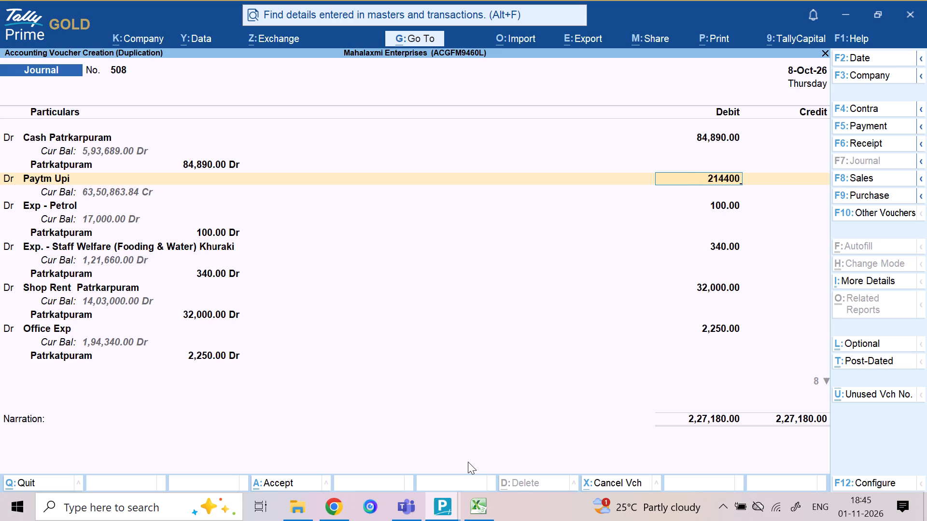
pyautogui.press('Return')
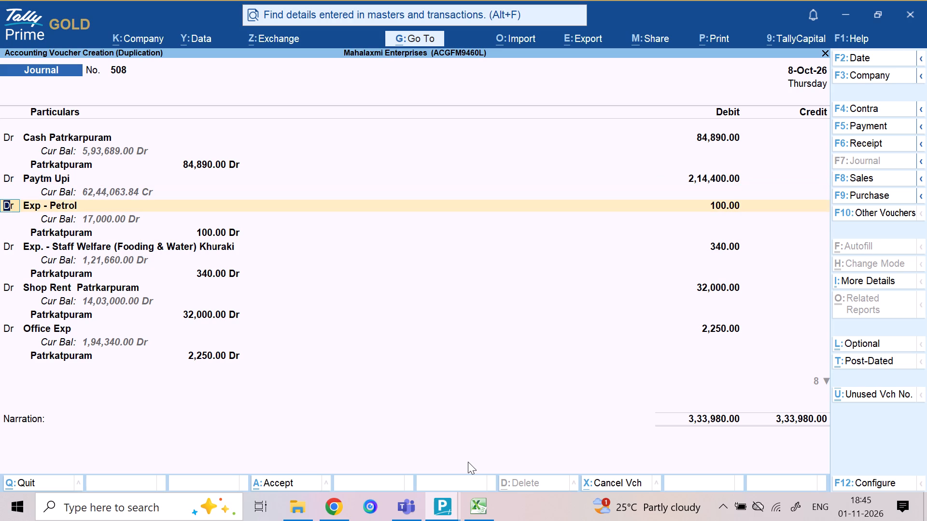
# Set the Exp - Petrol debit to 200, with the full amount allocated to Patrkatpuram.
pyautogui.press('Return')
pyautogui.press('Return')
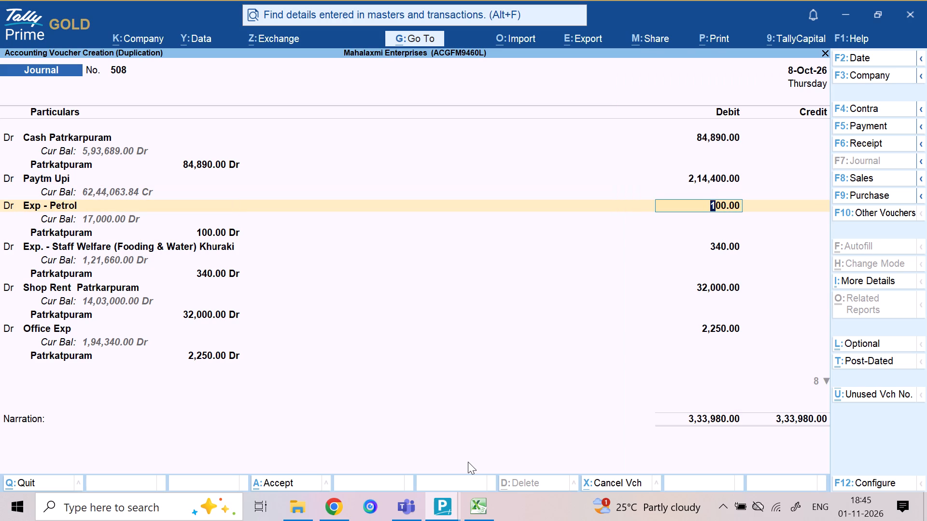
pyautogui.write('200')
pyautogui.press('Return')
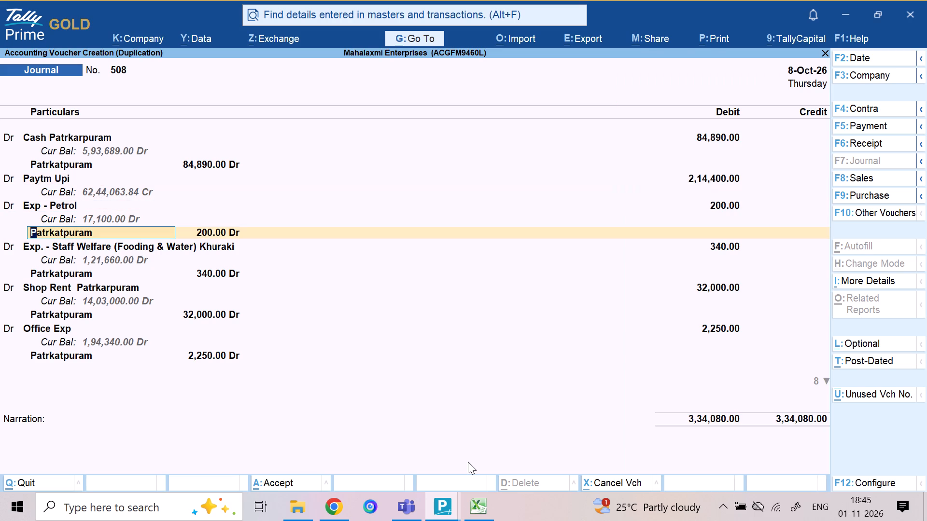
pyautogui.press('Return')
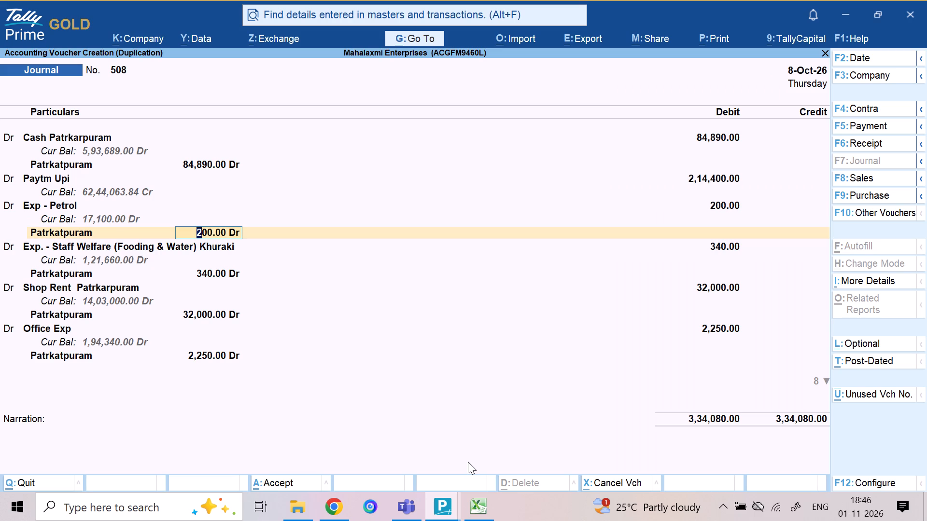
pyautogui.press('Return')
# Set the Exp. - Staff Welfare (Fooding & Water) Khuraki debit to 680, allocated to Patrkatpuram, and change the voucher date to 9-Oct-26.
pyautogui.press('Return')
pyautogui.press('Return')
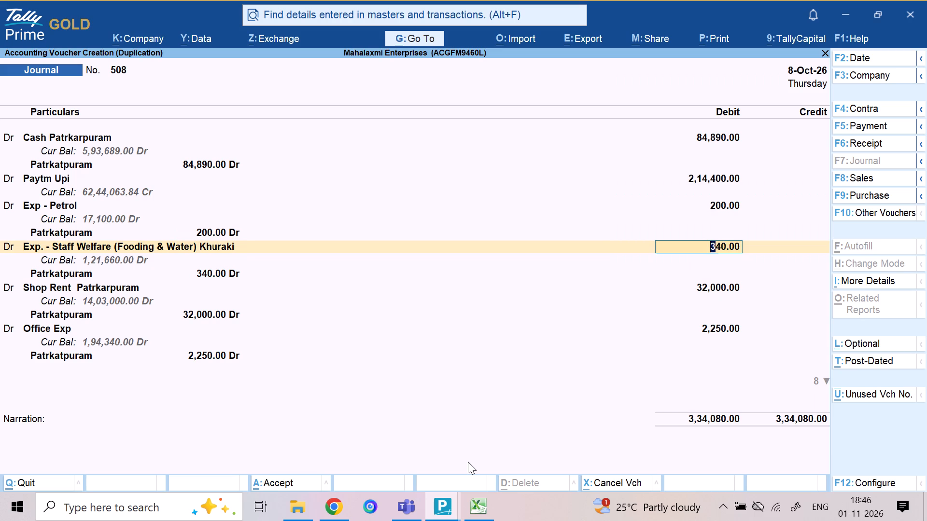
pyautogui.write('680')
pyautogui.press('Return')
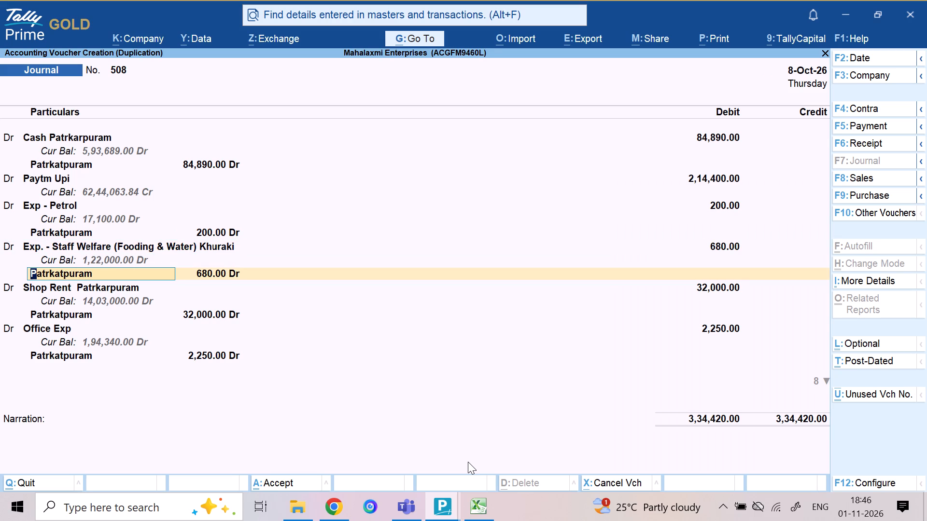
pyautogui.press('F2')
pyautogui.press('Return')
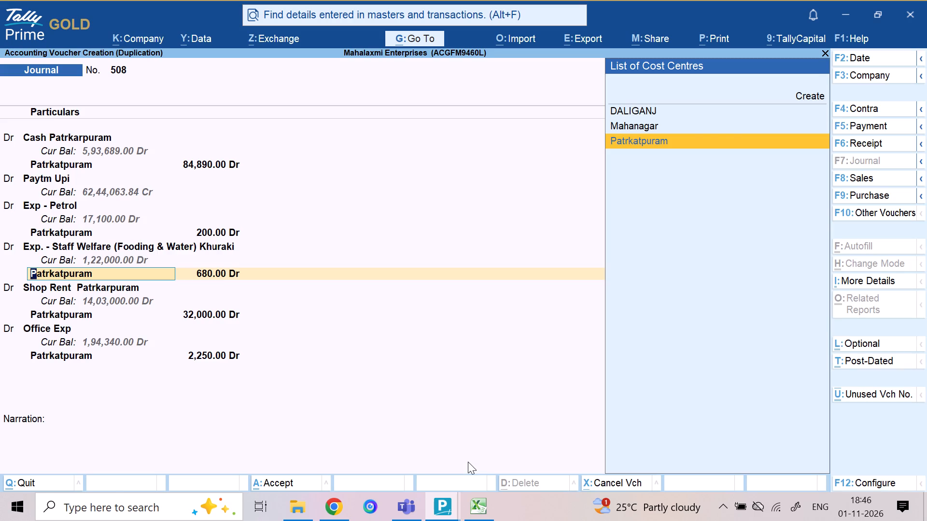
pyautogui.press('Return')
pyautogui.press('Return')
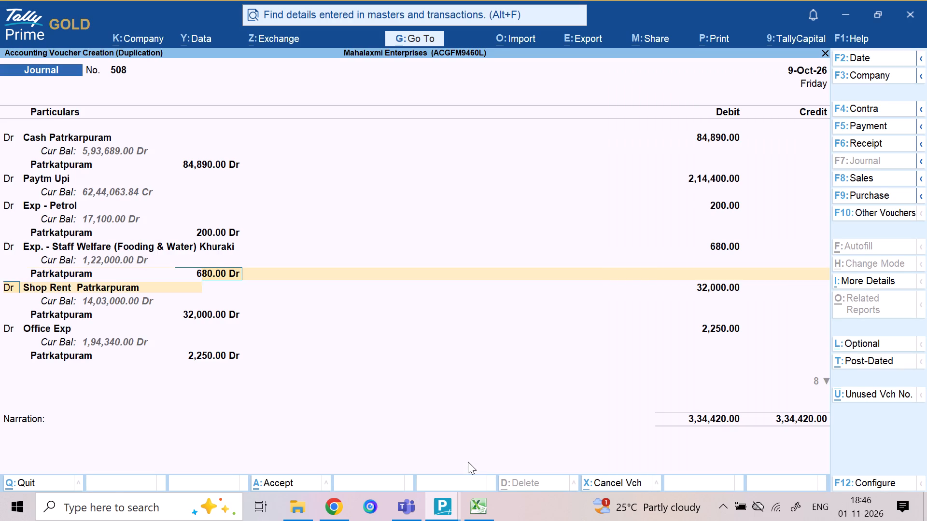
# Set the Shop Rent Patrkarpuram debit to 68,000, with the full amount allocated to Patrkatpuram.
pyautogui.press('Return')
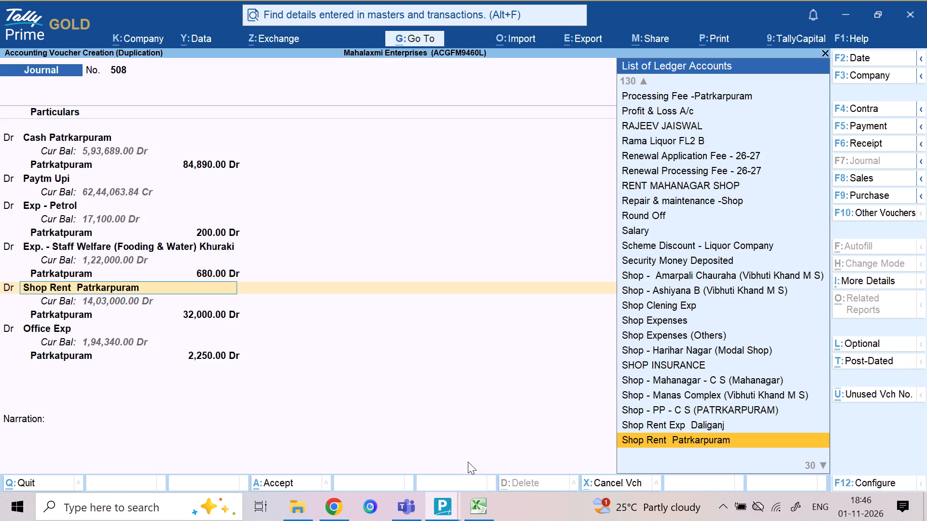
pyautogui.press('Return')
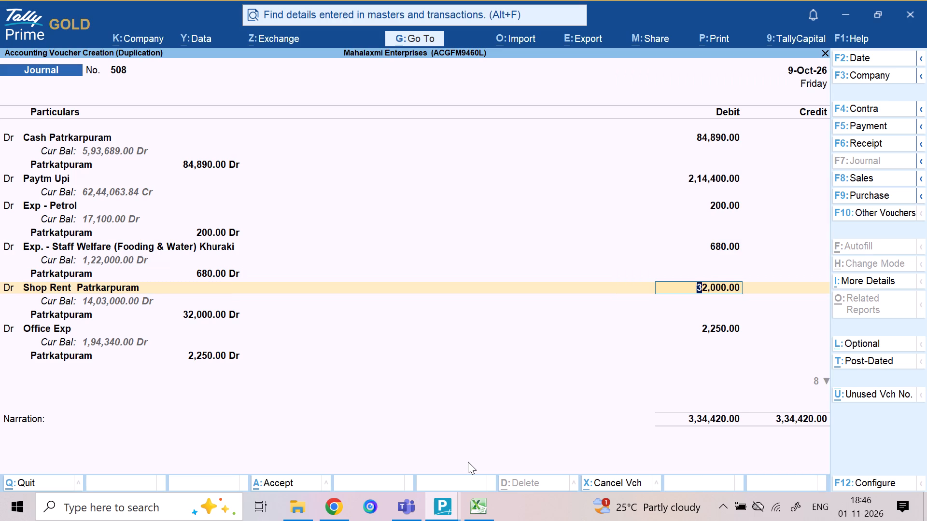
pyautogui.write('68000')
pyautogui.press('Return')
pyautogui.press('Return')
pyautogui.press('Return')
# Replace the Office Exp ledger with Repair & maintenance -Shop and set its debit to 600, allocated to Patrkatpuram.
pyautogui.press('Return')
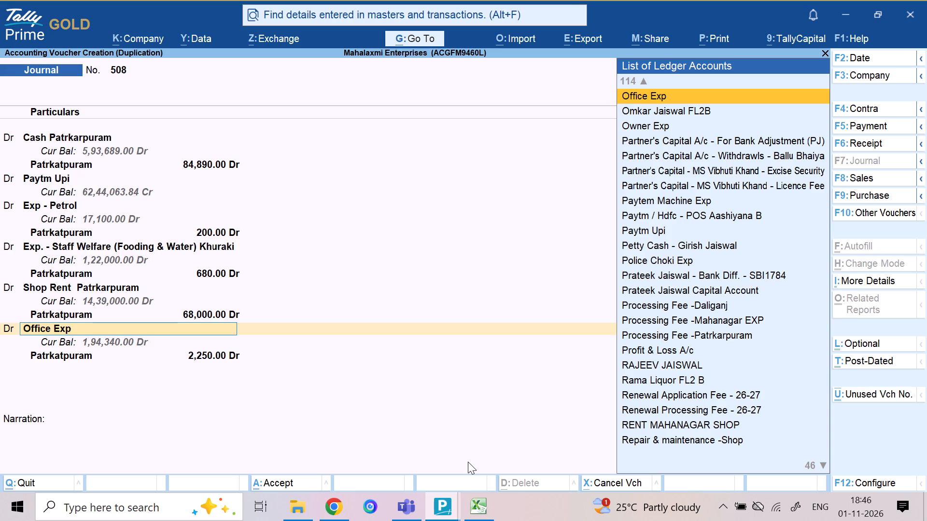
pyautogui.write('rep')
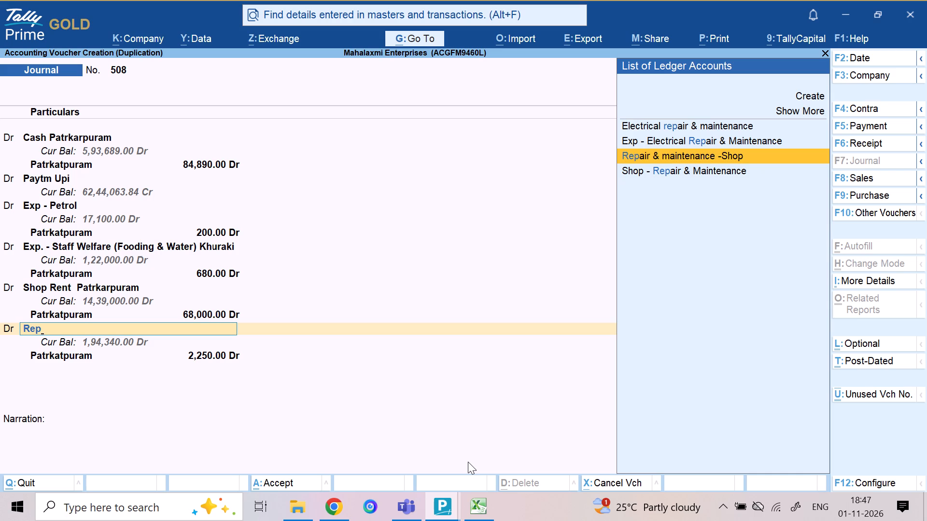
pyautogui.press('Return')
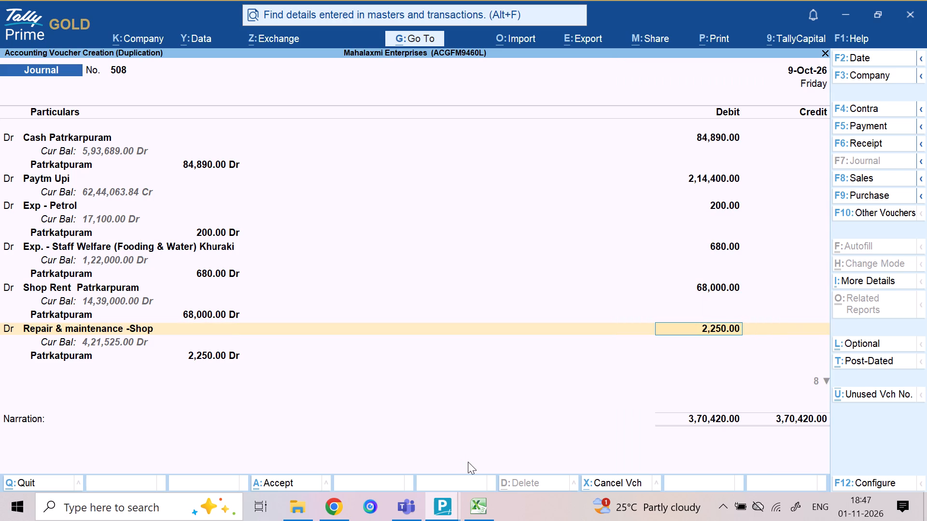
pyautogui.press('BackSpace')
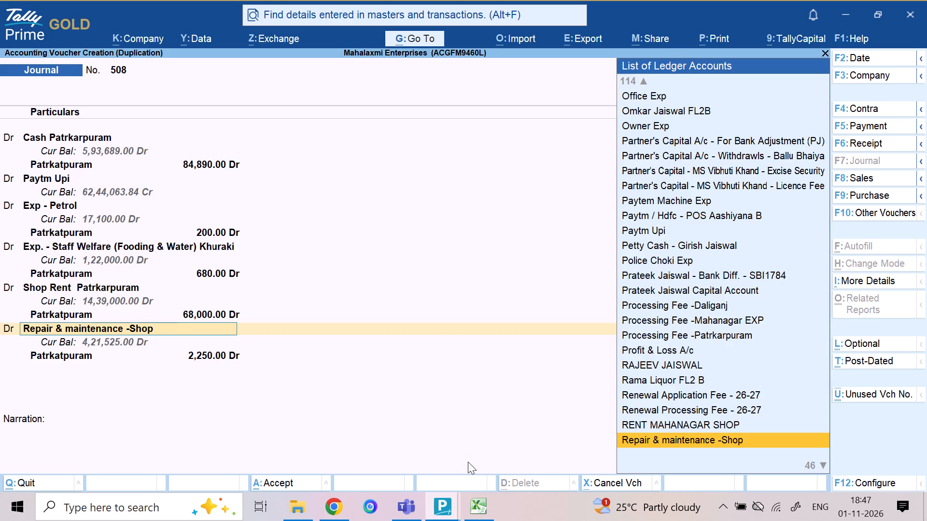
pyautogui.write('rep')
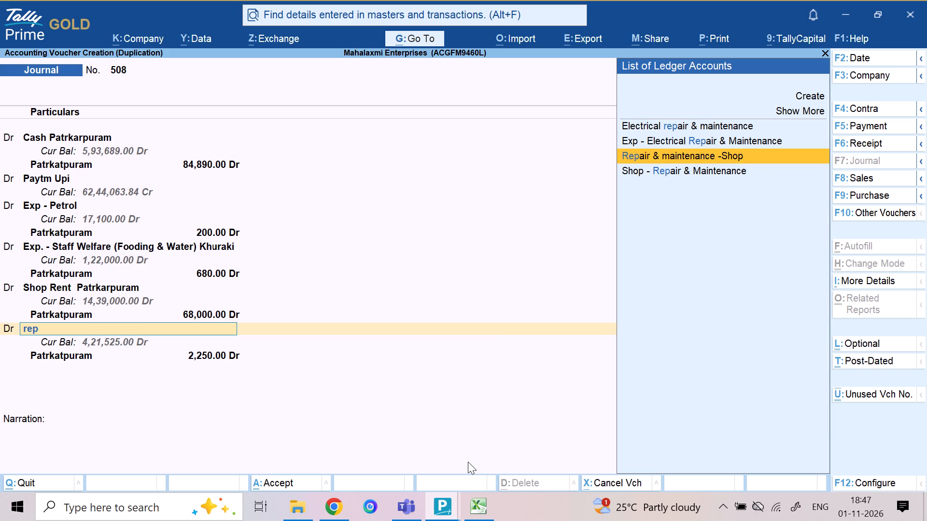
pyautogui.press('Return')
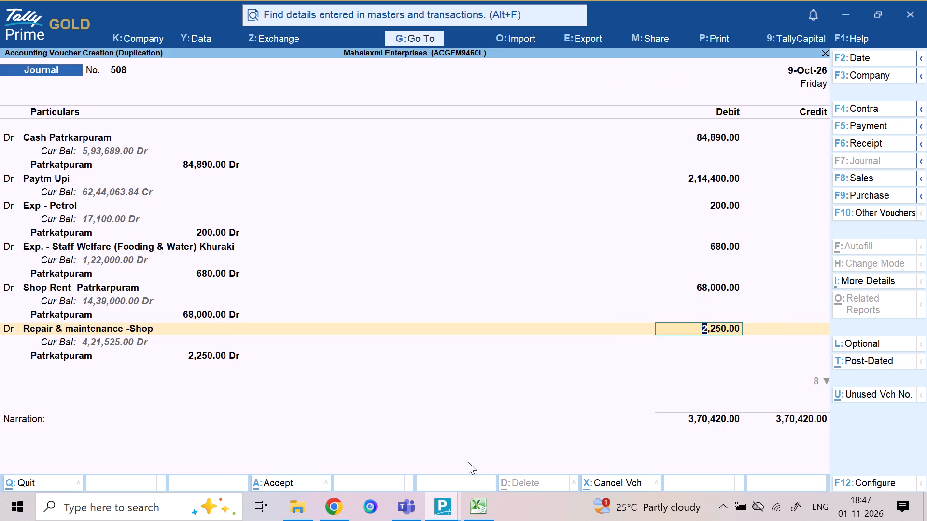
pyautogui.write('600')
pyautogui.press('Return')
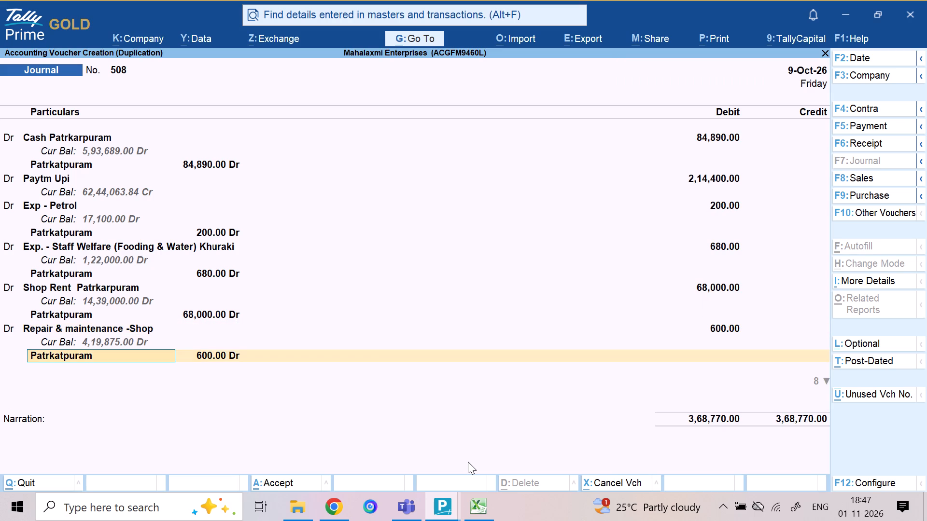
pyautogui.press('Return')
pyautogui.press('Return')
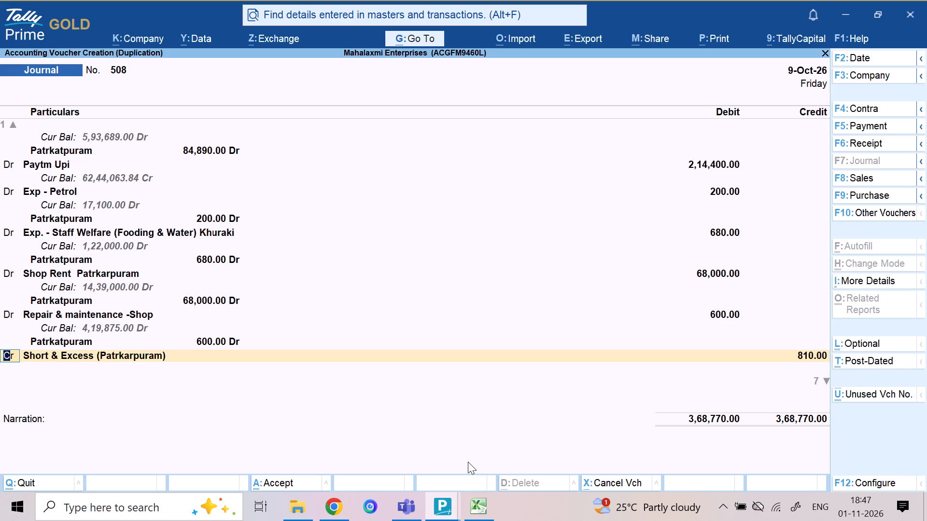
# Turn the Short & Excess (Patrkarpuram) credit line into a debit line for the Exp - Security guard - Salary ledger.
pyautogui.press('d')
pyautogui.press('Return')
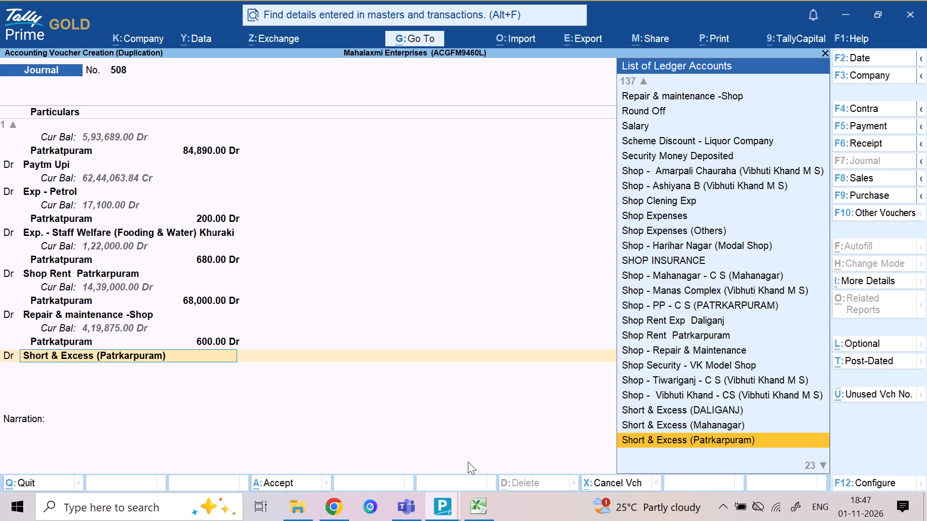
pyautogui.write('sala')
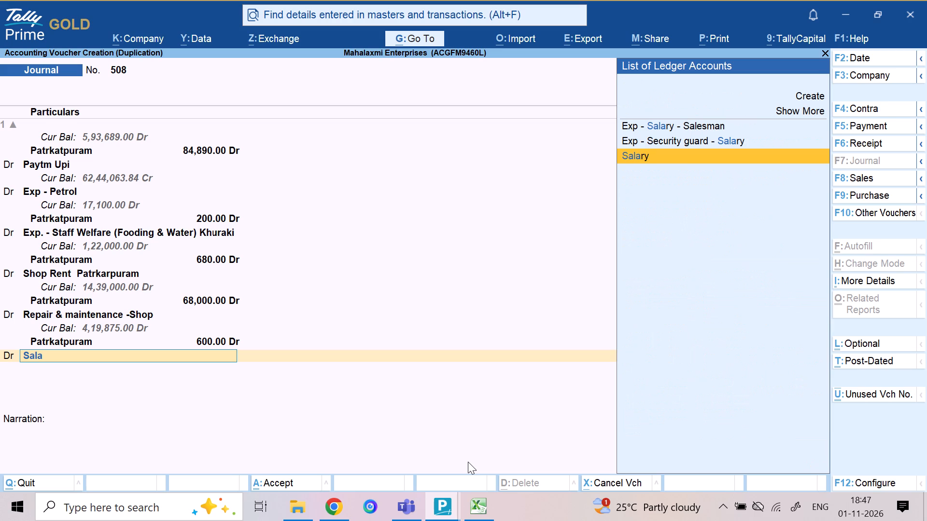
pyautogui.press('Up')
pyautogui.press('Return')
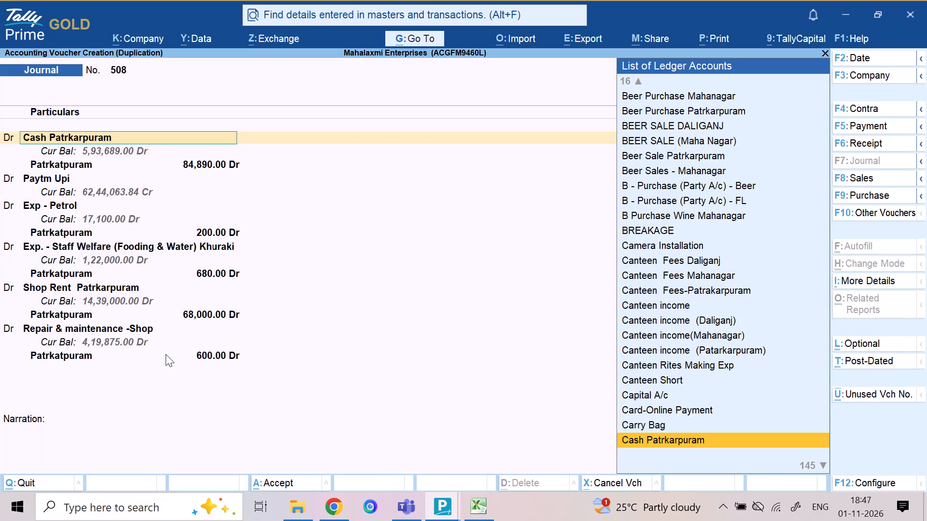
# Set the Exp - Security guard - Salary debit to 4,500, with the full amount allocated to Patrkatpuram.
pyautogui.click(103, 330)
pyautogui.press('Return')
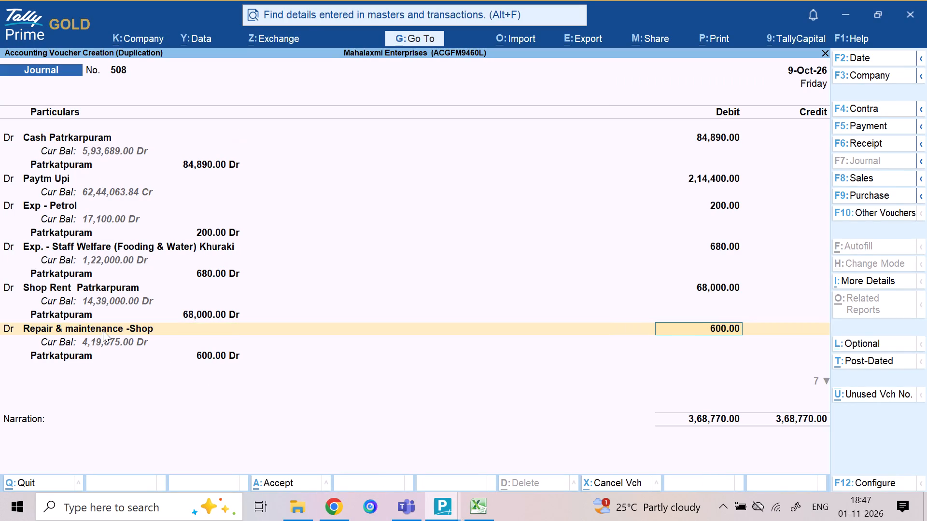
pyautogui.press('Return')
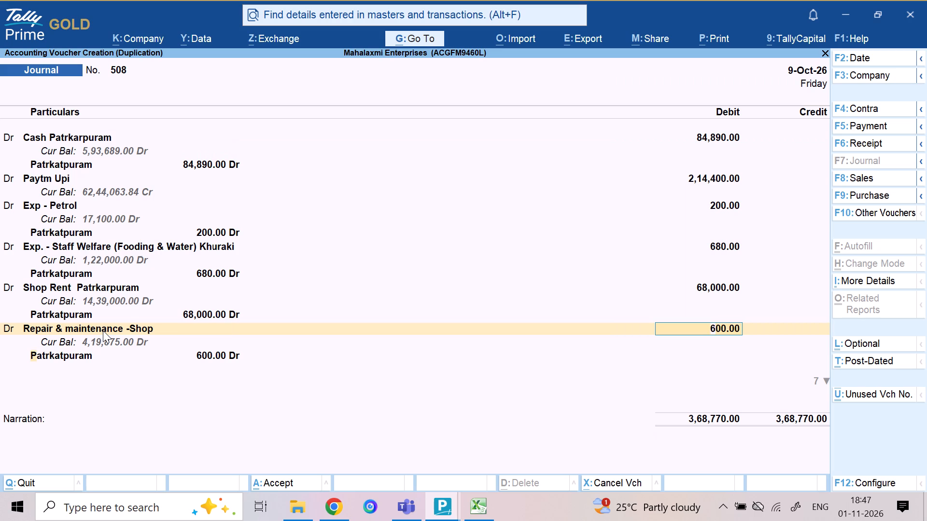
pyautogui.press('Return')
pyautogui.press('Return')
pyautogui.press('Return')
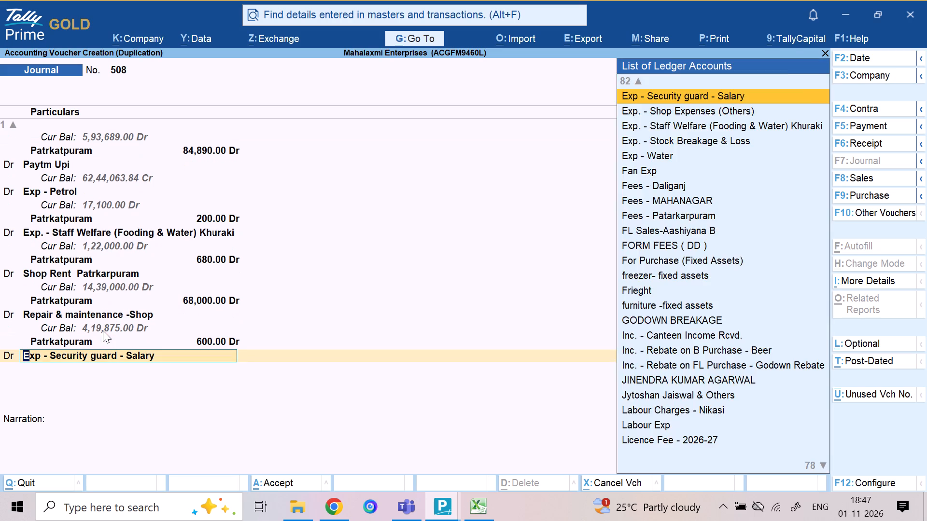
pyautogui.press('Return')
pyautogui.write('4500')
pyautogui.press('Return')
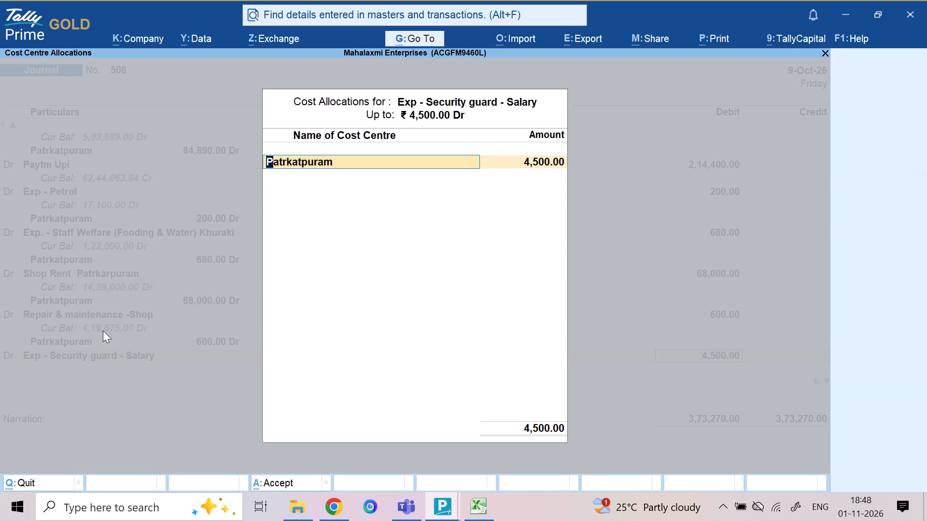
pyautogui.press('.')
pyautogui.press('Return')
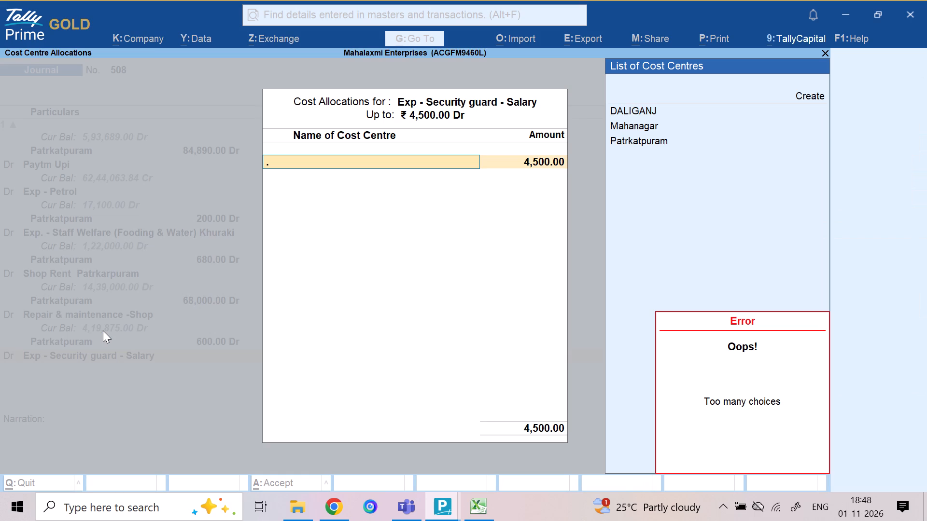
pyautogui.press('Down')
pyautogui.press('Down')
pyautogui.press('Down')
pyautogui.press('Down')
pyautogui.press('Return')
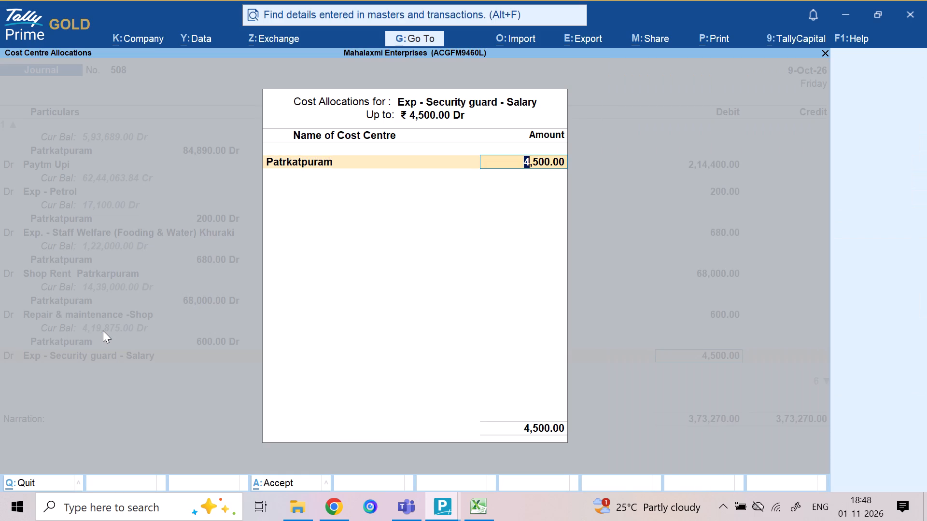
pyautogui.press('Return')
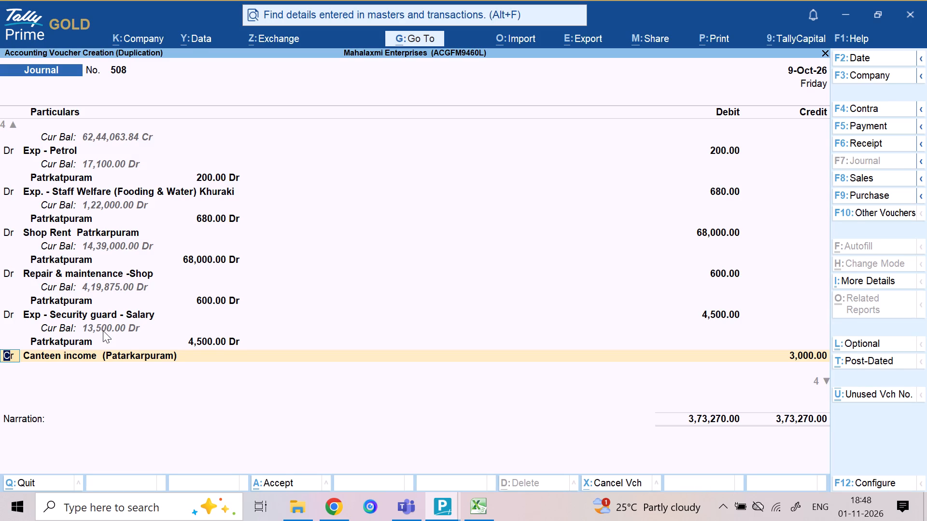
# Turn the Canteen income (Patarkarpuram) credit line into a 10,000 debit line for the Exp. - Police - Thana ledger.
pyautogui.press('Return')
pyautogui.press('BackSpace')
pyautogui.press('d')
pyautogui.press('Return')
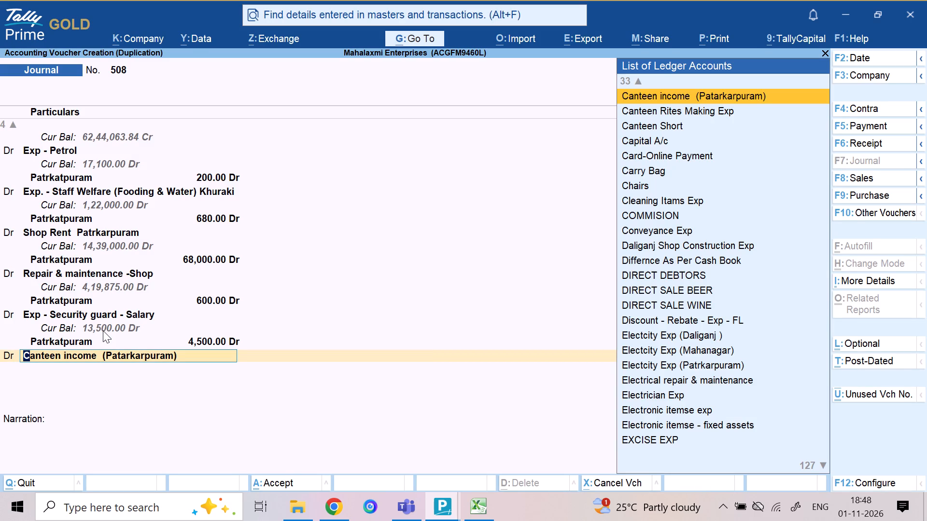
pyautogui.write('tha')
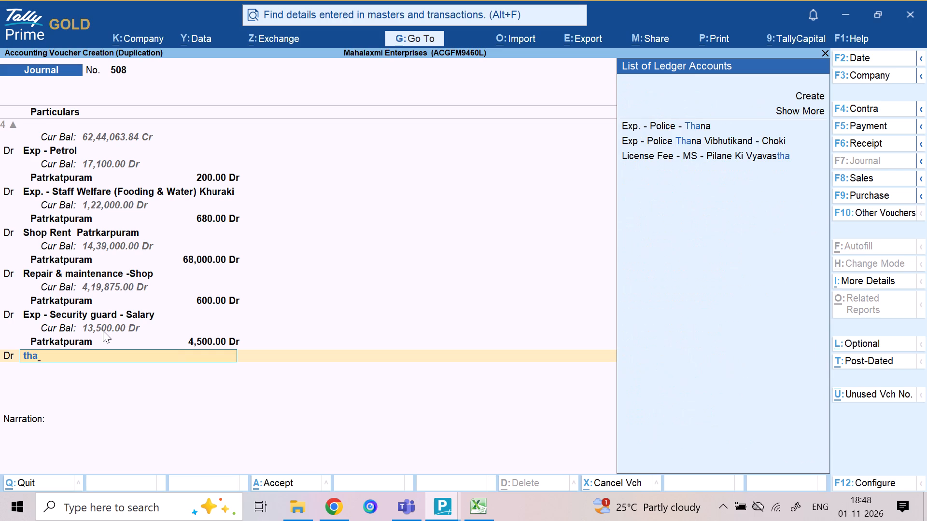
pyautogui.press('Down')
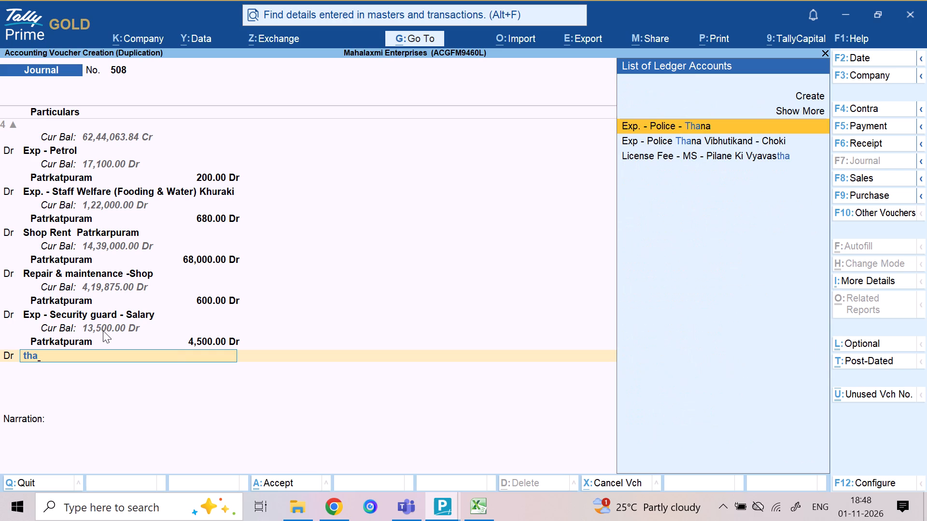
pyautogui.press('Return')
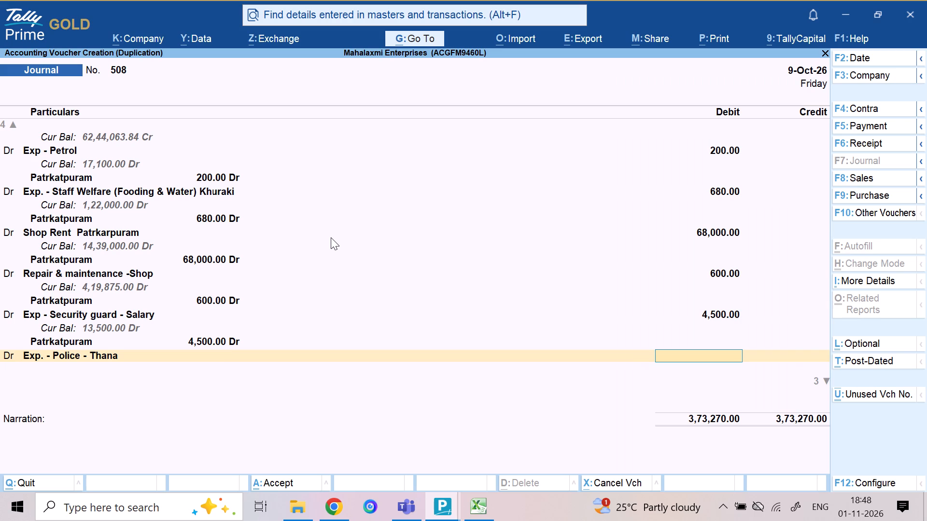
pyautogui.write('10000')
pyautogui.press('Return')
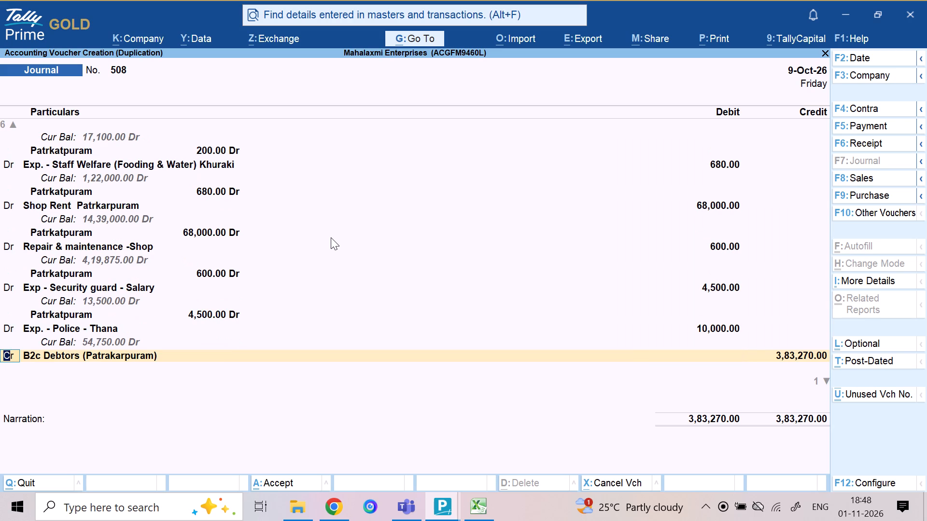
# Replace the Exp. - Police - Thana ledger with Police Choki Exp, keeping the 10,000 debit allocated to Patrkatpuram.
pyautogui.press('BackSpace')
pyautogui.press('BackSpace')
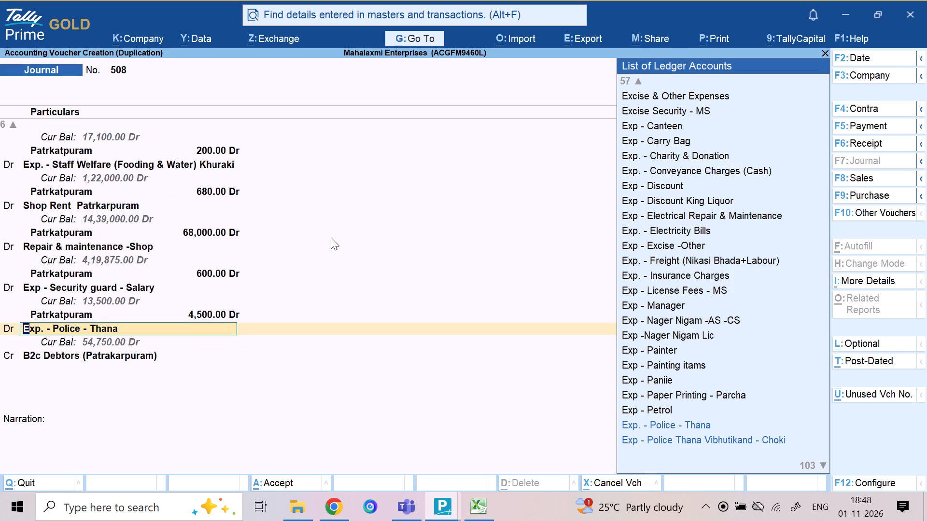
pyautogui.write('pol')
pyautogui.press('Return')
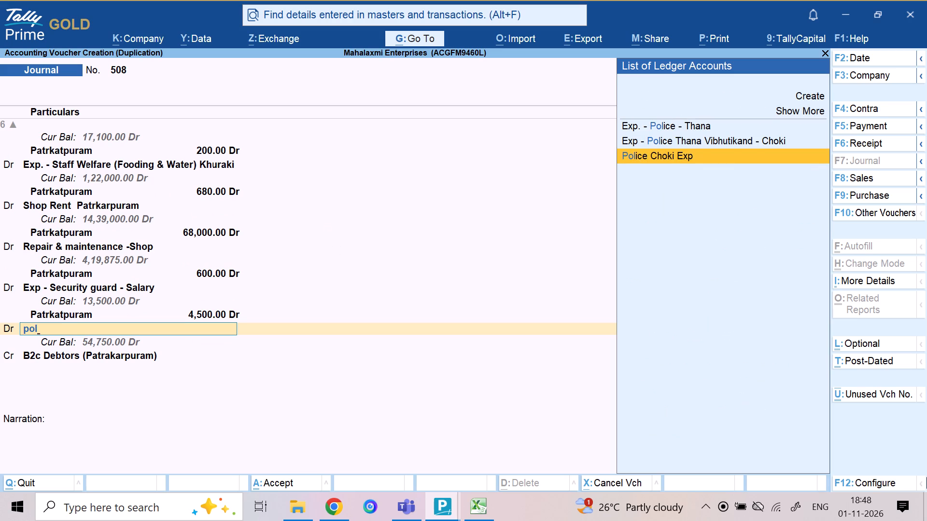
pyautogui.press('Return')
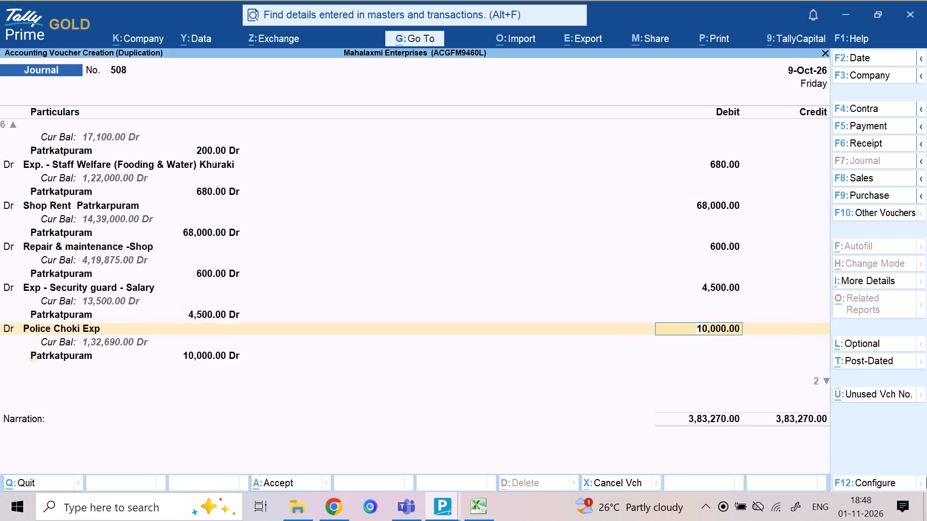
pyautogui.press('Return')
pyautogui.press('Return')
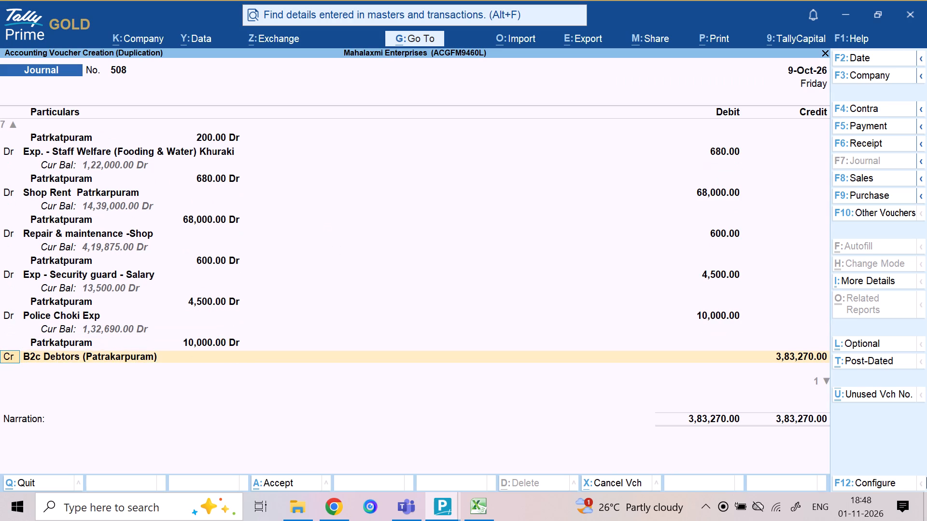
# Turn the B2c Debtors (Patrakarpuram) credit line into a 110 debit line for the Short & Excess (Patrkarpuram) ledger.
pyautogui.press('d')
pyautogui.press('Return')
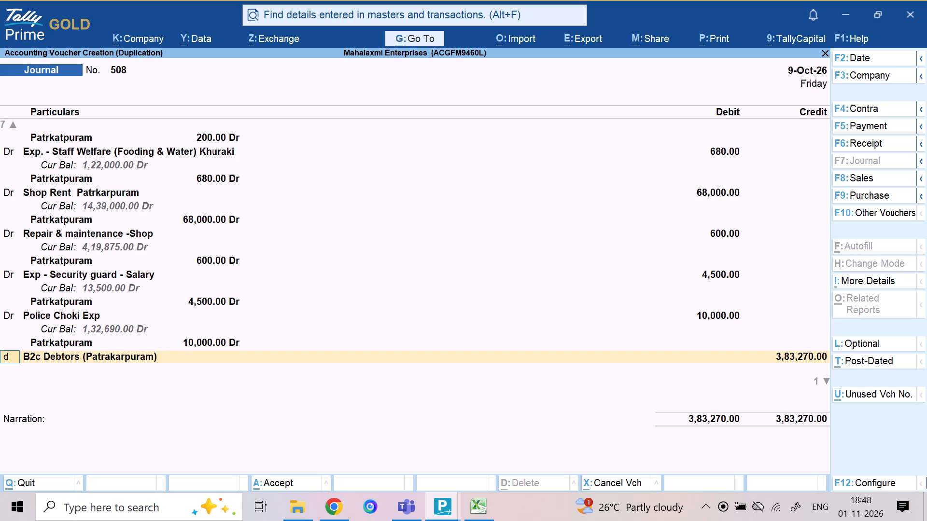
pyautogui.write('short')
pyautogui.press('Down')
pyautogui.press('Down')
pyautogui.press('Down')
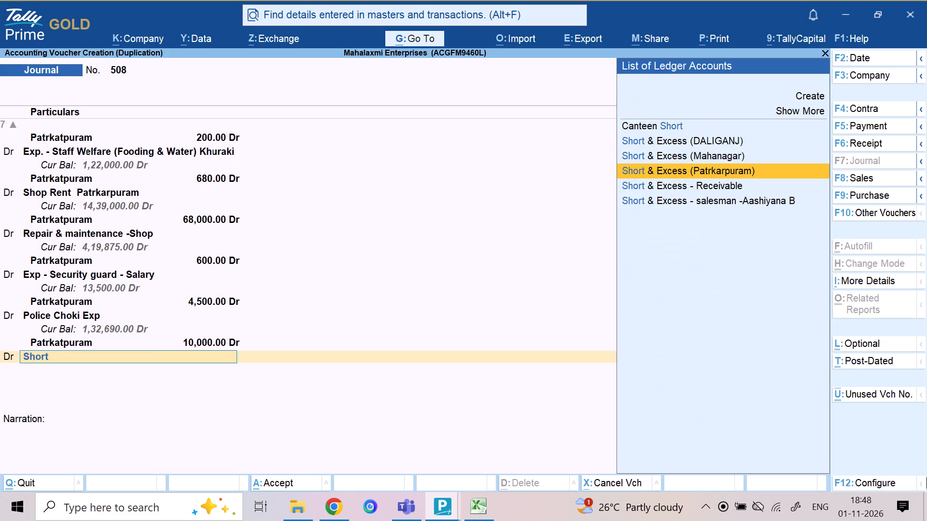
pyautogui.press('Return')
pyautogui.write('110')
pyautogui.press('Return')
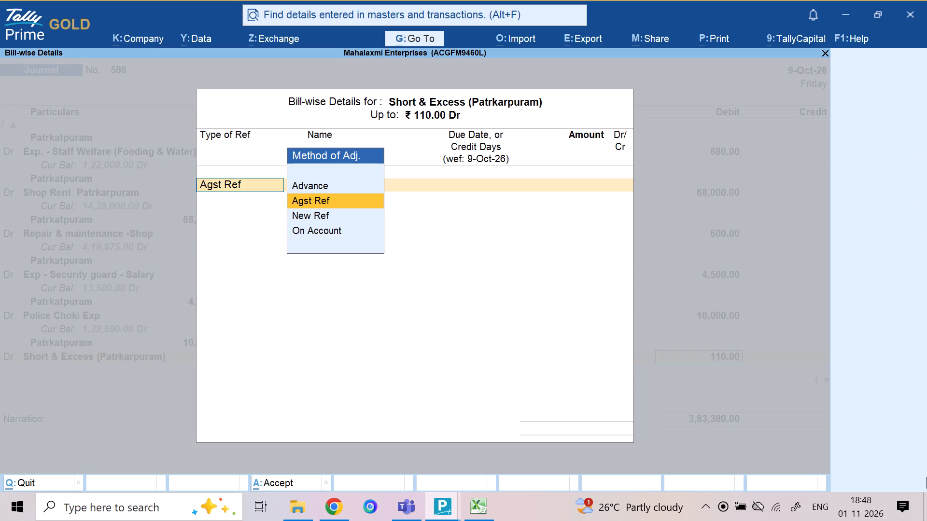
# Assign the full Short & Excess (Patrkarpuram) amount to a new bill reference named 09-10-26, without a due date.
pyautogui.press('Down')
pyautogui.press('Return')
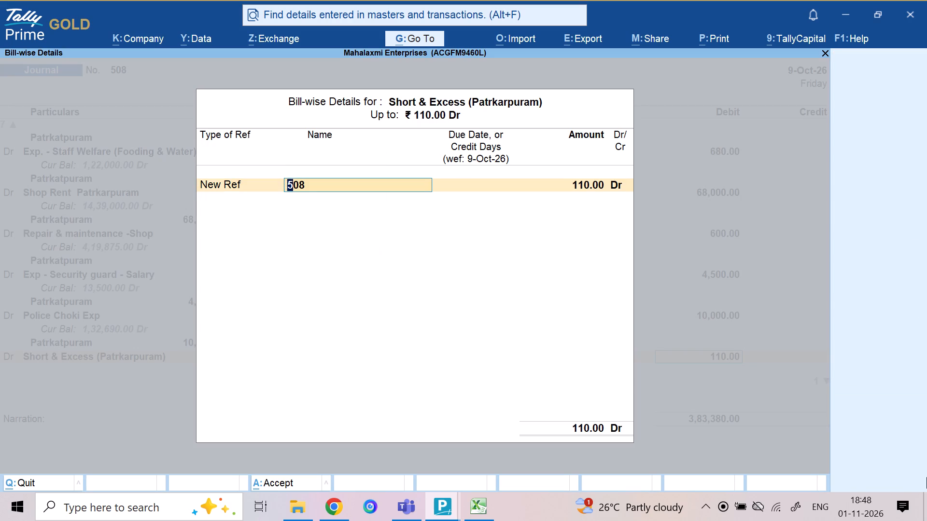
pyautogui.write('09-10-26')
pyautogui.press('Return')
pyautogui.press('Return')
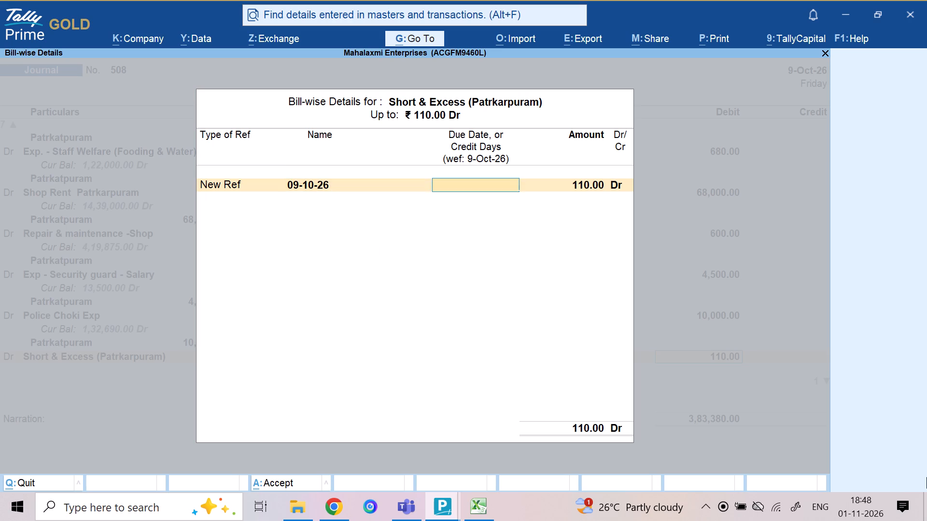
pyautogui.press('Return')
pyautogui.press('Return')
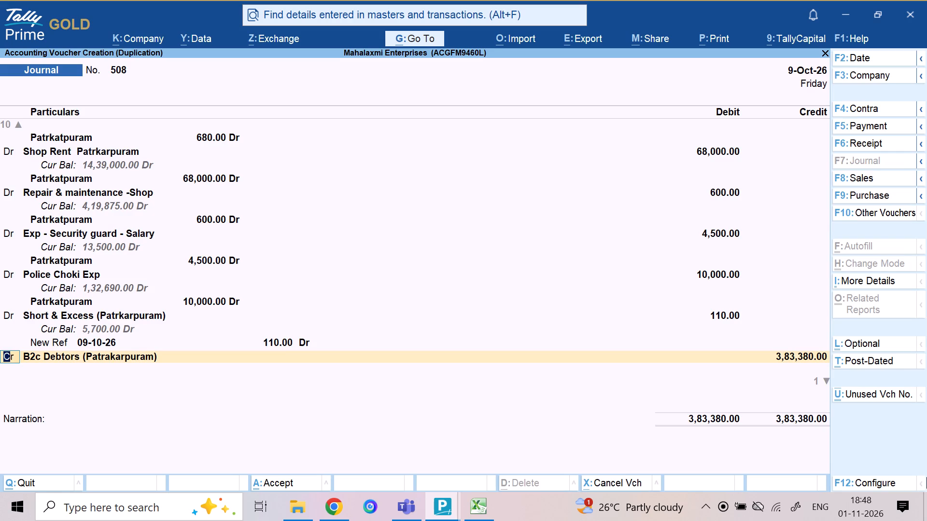
# Set the next credit line to the Canteen income (Patarkarpuram) ledger with a credit of 6,000.
pyautogui.press('Return')
pyautogui.write('cant')
pyautogui.press('Down')
pyautogui.press('Down')
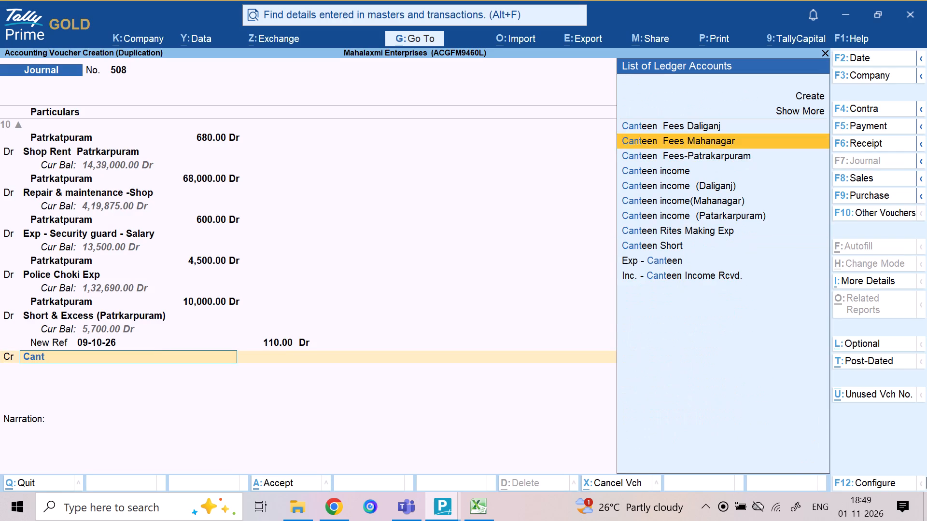
pyautogui.press('Down')
pyautogui.press('Down')
pyautogui.press('Down')
pyautogui.press('Down')
pyautogui.press('Down')
pyautogui.press('Return')
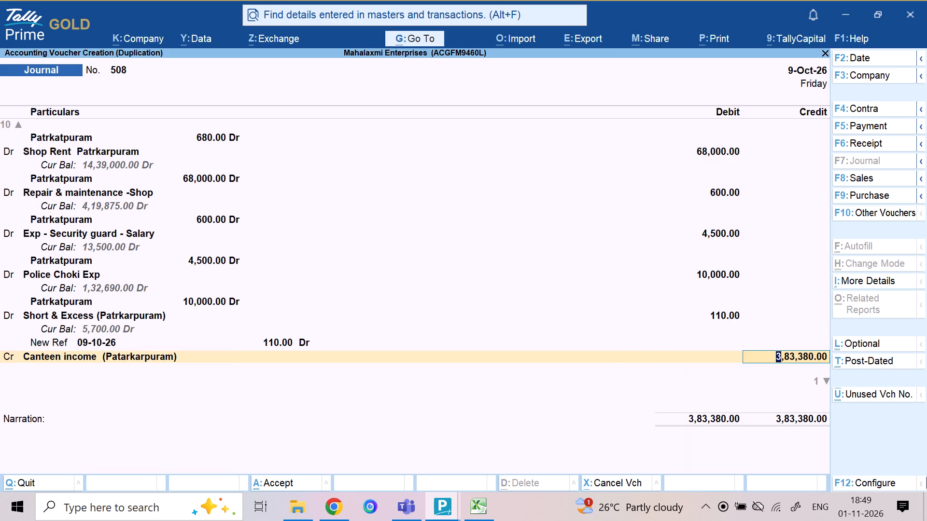
pyautogui.write('6000')
pyautogui.press('Return')
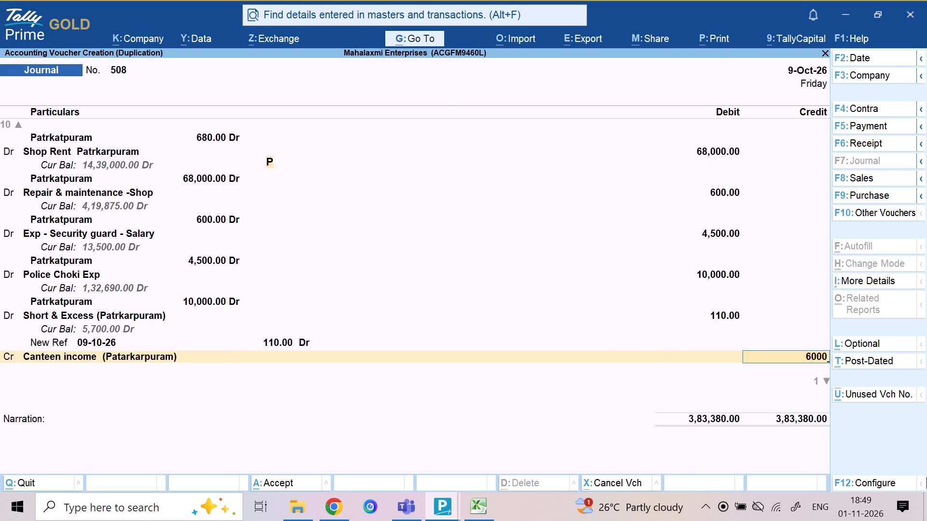
# Allocate the full canteen income to Patrkatpuram, leave the balancing credit on B2c Debtors (Patrakarpuram), and save the voucher without a narration.
pyautogui.press('Return')
pyautogui.press('Return')
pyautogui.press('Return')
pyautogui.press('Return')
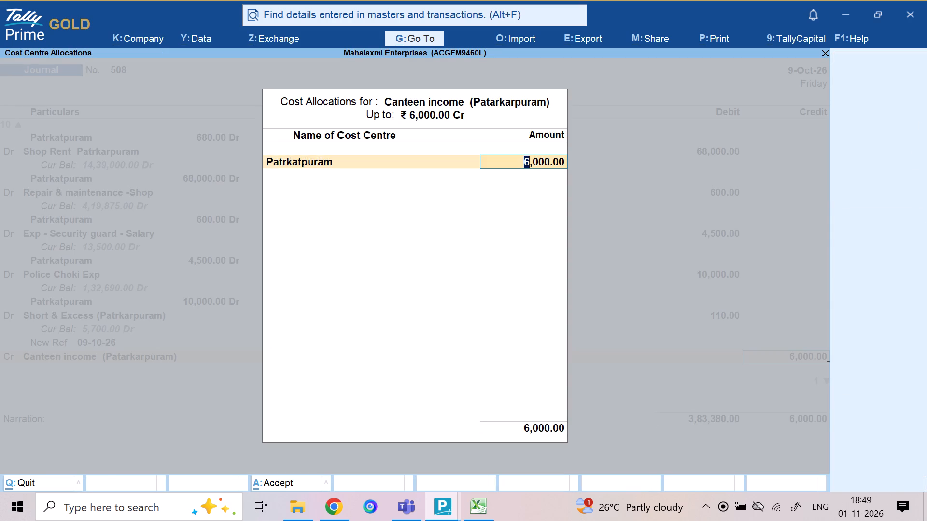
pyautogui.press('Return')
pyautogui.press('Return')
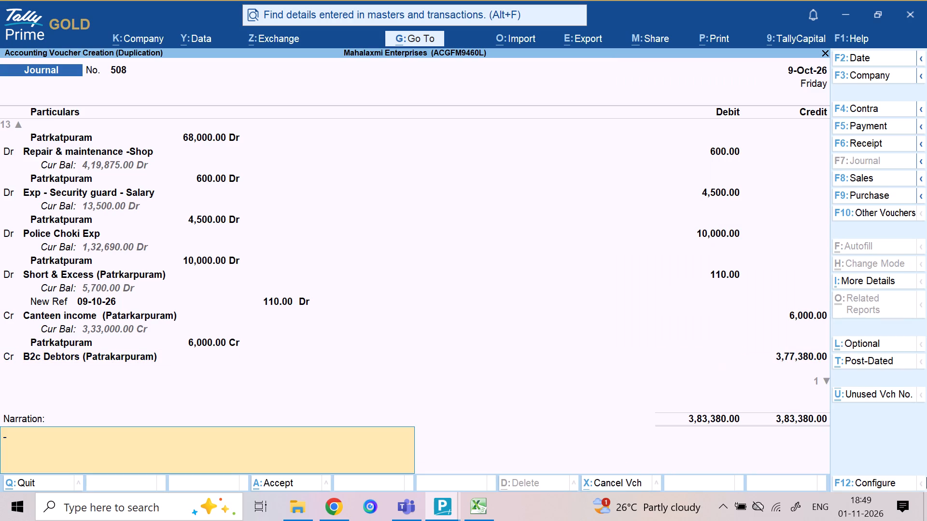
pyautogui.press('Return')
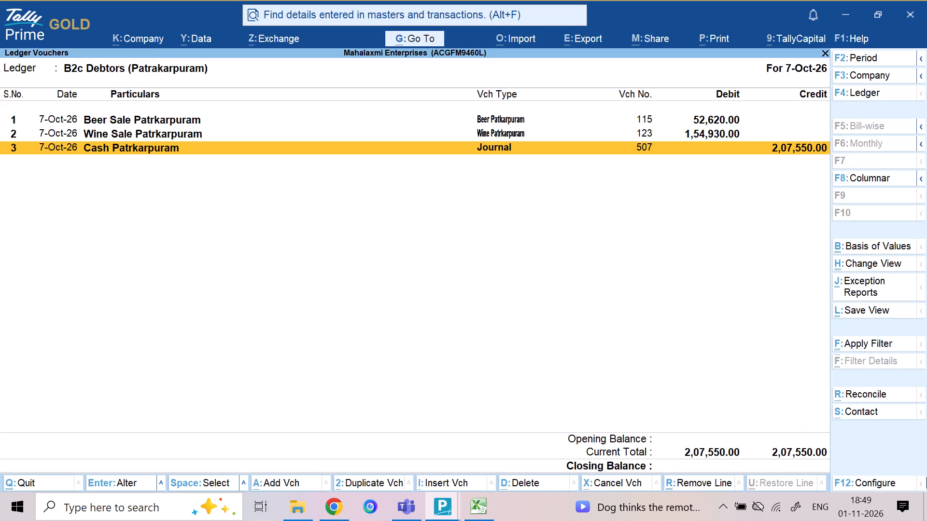
# Duplicate the 9-Oct-26 Cash Patrkarpuram journal voucher from the B2c Debtors ledger's daily breakup and date the copy 10-10-2026.
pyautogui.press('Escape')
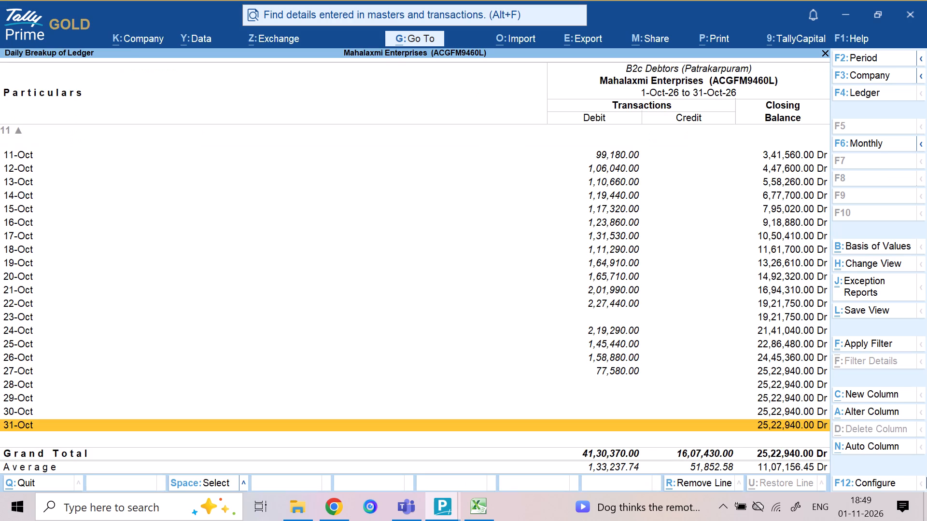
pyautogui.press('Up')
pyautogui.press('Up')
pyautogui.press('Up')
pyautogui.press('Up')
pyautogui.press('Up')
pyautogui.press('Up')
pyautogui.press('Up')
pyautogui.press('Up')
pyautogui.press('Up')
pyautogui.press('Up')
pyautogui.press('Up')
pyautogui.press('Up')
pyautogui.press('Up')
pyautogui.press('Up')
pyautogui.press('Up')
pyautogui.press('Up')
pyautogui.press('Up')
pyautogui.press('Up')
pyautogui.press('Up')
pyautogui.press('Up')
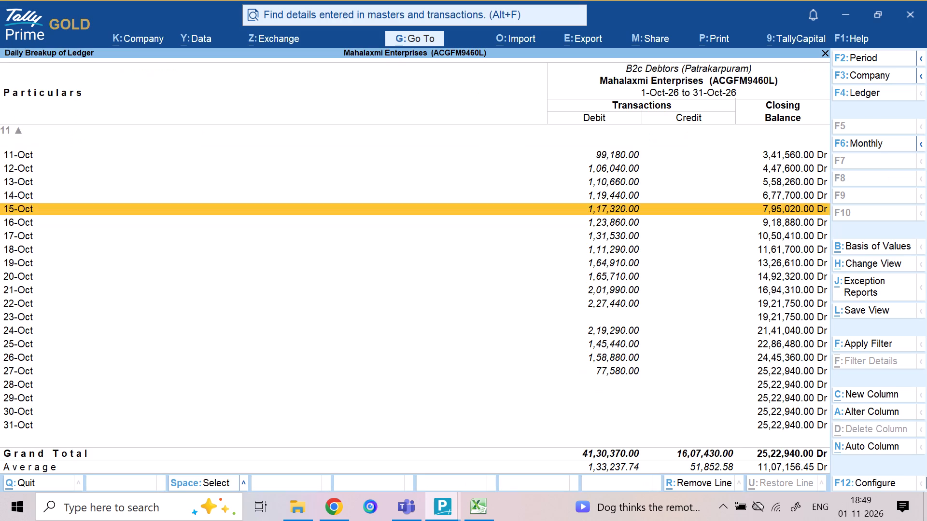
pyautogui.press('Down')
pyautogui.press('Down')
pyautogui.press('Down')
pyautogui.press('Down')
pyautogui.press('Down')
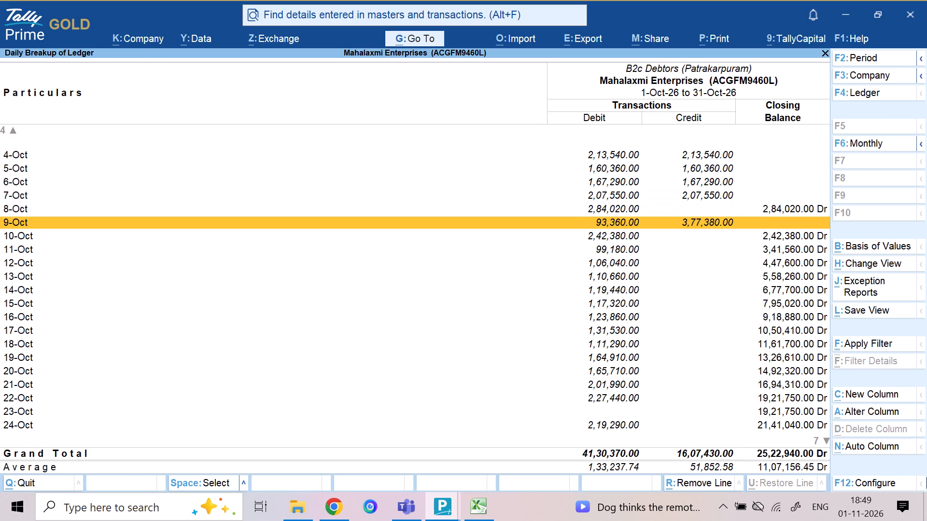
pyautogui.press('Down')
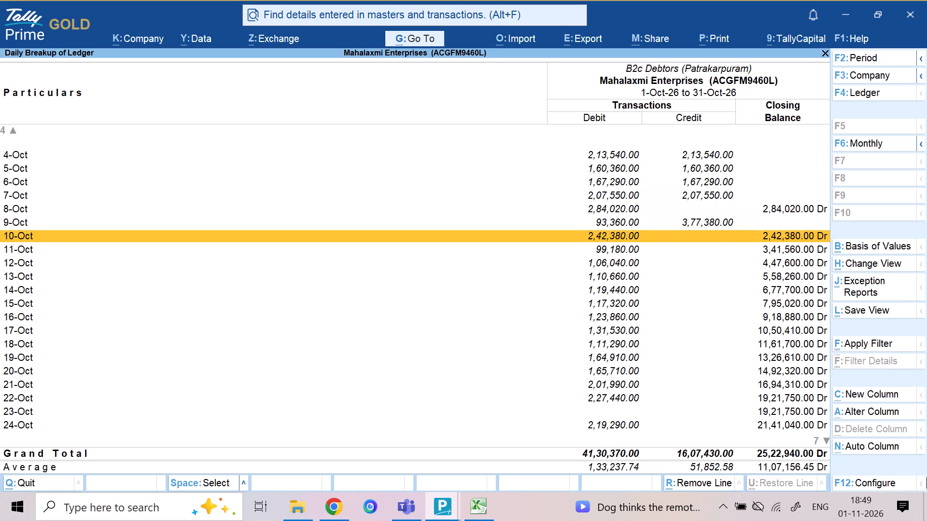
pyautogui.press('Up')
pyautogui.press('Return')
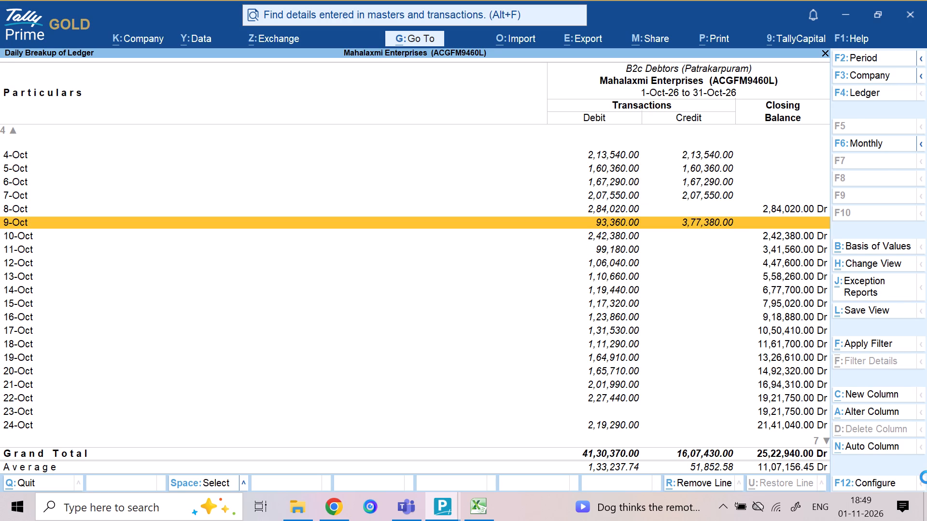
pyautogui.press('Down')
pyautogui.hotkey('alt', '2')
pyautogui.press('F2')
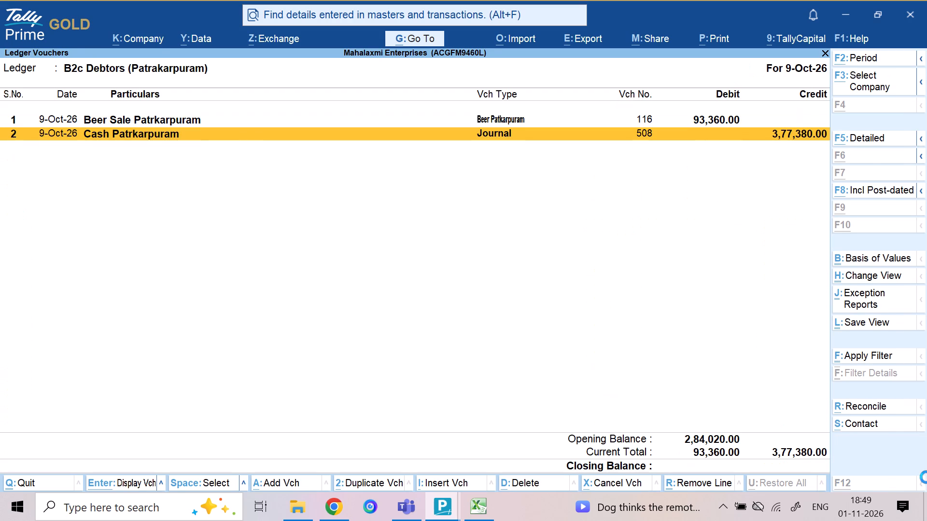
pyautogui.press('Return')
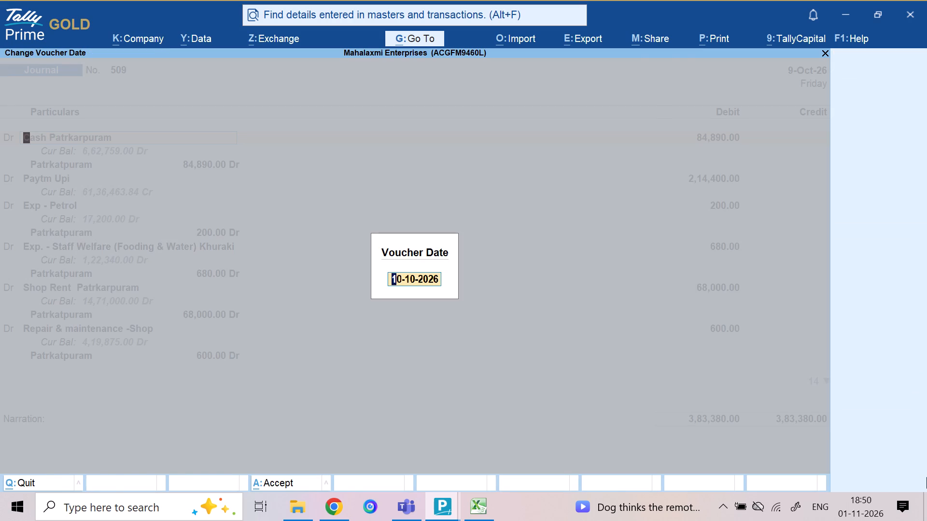
# Delete the Cash Patrkarpuram debit line from the 10-Oct-26 voucher.
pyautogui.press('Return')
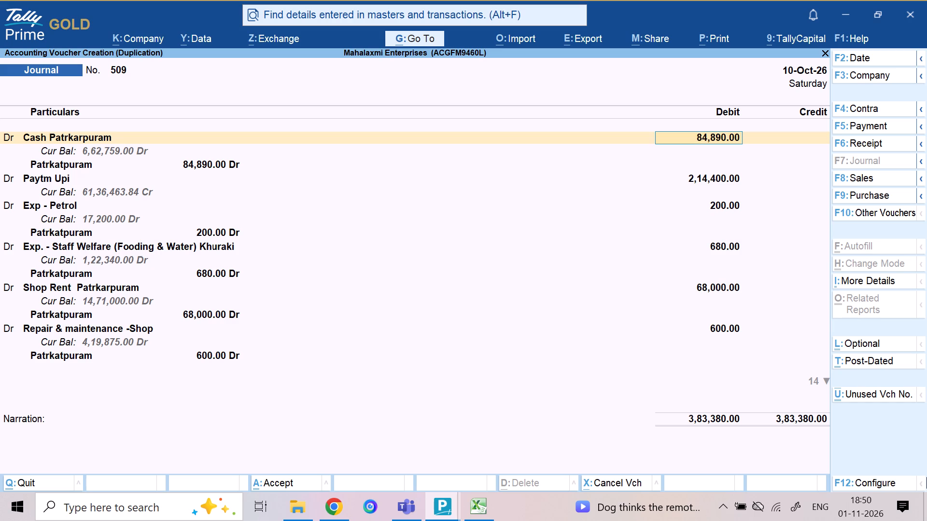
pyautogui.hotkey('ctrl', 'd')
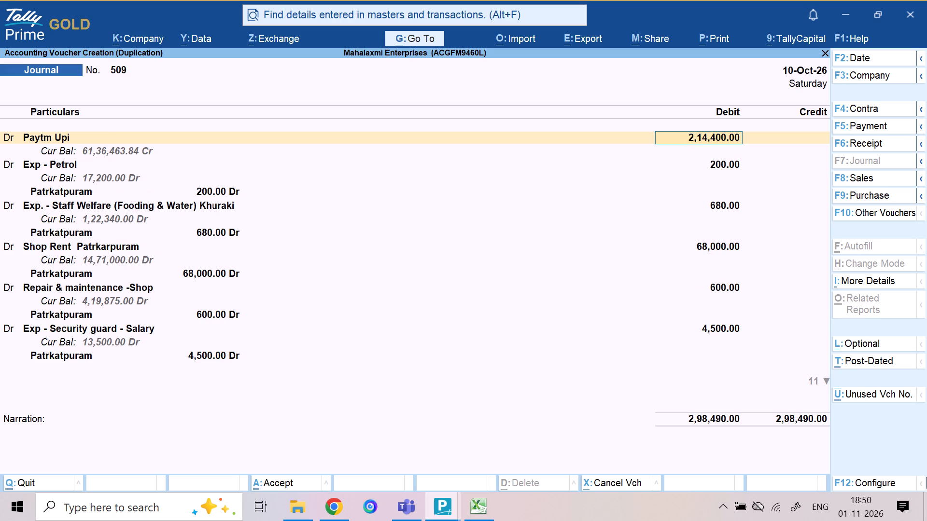
# Set the Paytm Upi debit to 1,04,130.
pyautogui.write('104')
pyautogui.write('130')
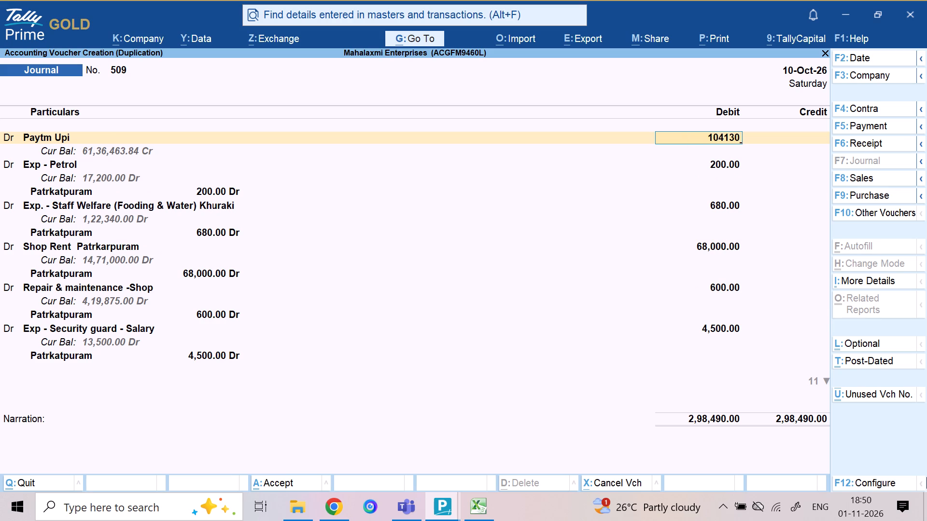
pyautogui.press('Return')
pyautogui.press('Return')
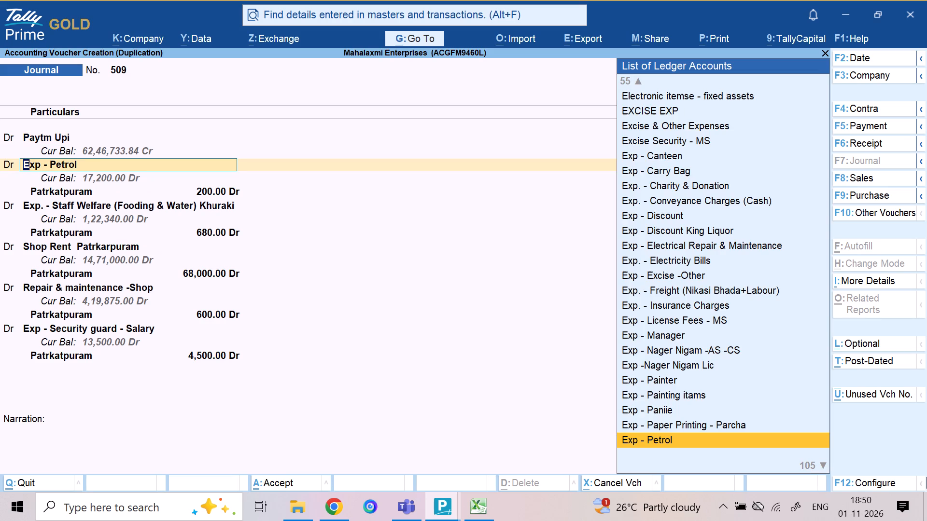
# Keep the Exp - Petrol debit at 200 and the Staff Welfare (Fooding & Water) Khuraki debit at 680, both allocated to Patrkatpuram.
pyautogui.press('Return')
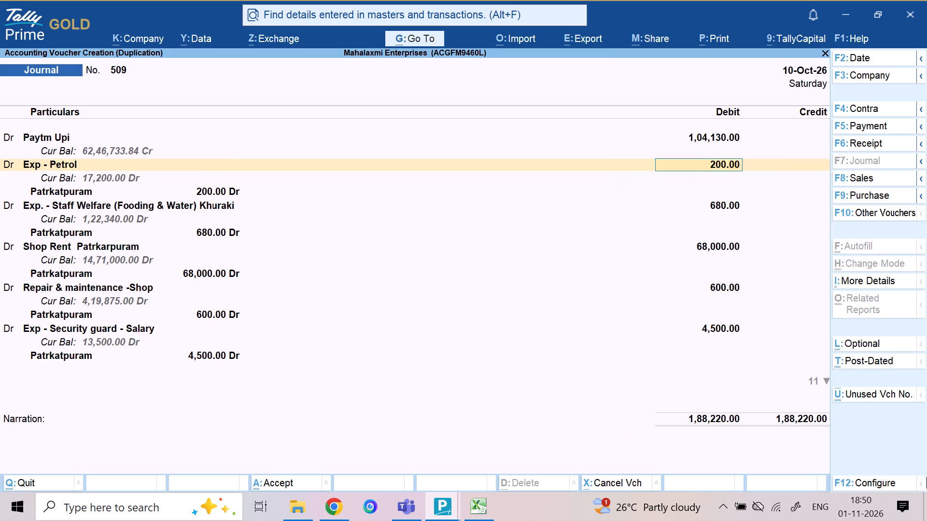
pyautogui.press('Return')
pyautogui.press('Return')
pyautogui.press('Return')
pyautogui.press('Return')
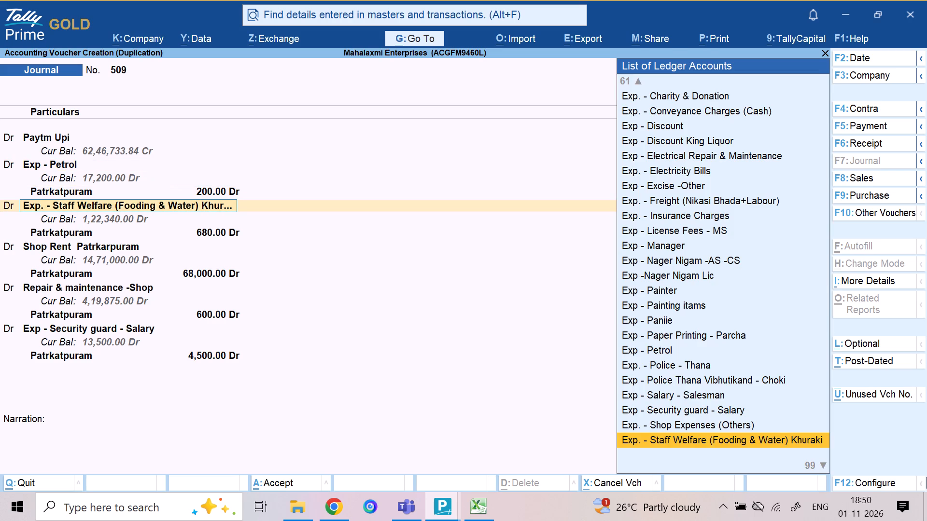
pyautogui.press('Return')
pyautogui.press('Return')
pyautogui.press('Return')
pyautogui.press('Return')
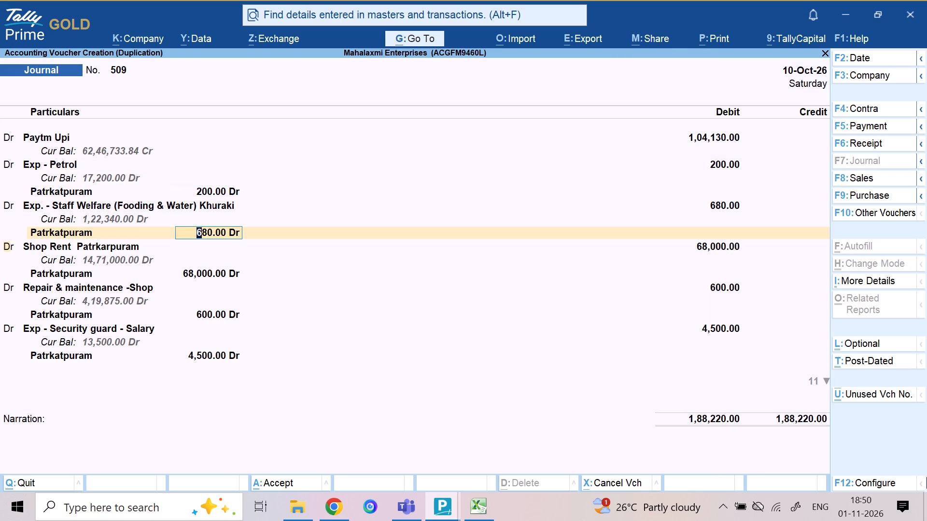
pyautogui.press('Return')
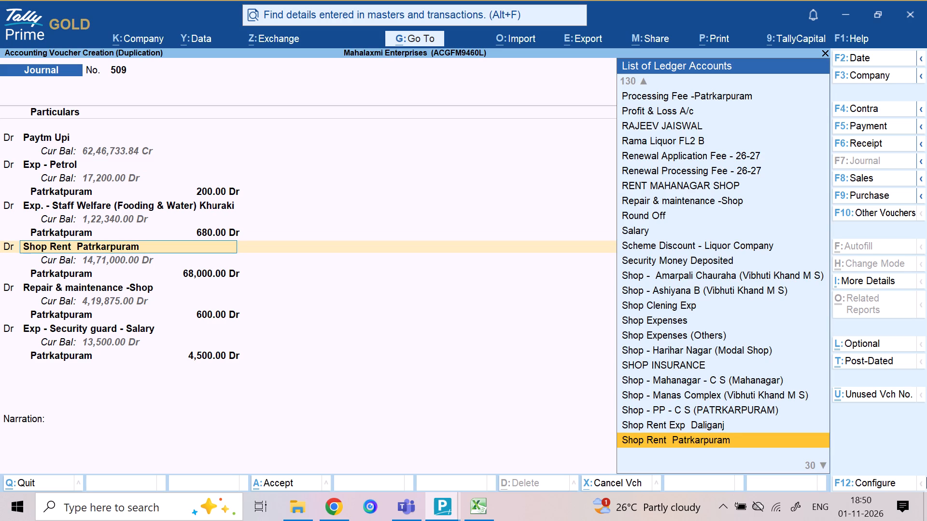
# Set the Shop Rent Patrkarpuram debit to 4,000, allocated in full to Patrkatpuram.
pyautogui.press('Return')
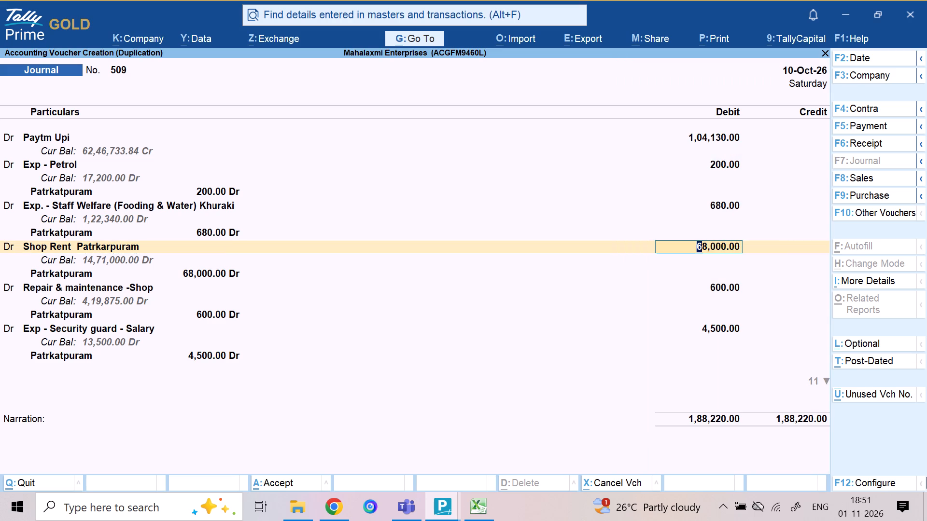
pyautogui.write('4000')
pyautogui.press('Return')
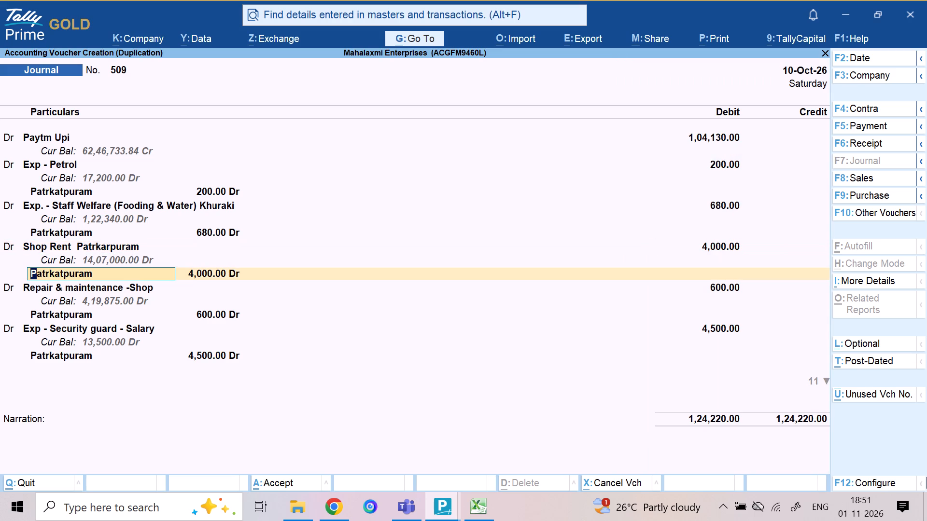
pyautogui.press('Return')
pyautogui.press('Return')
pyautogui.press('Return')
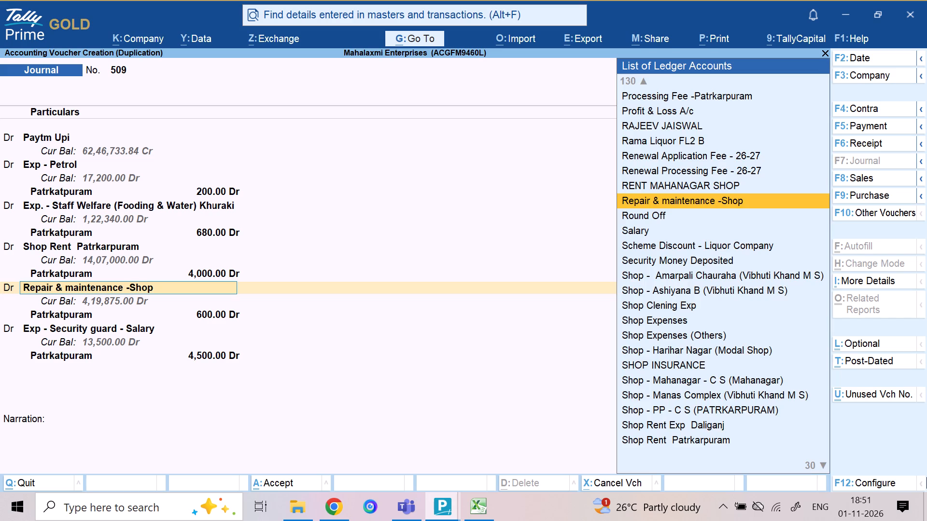
# Replace the Repair & maintenance -Shop debit with Exp. - Freight (Nikasi Bhada+Labour) for 10, allocated to Patrkatpuram.
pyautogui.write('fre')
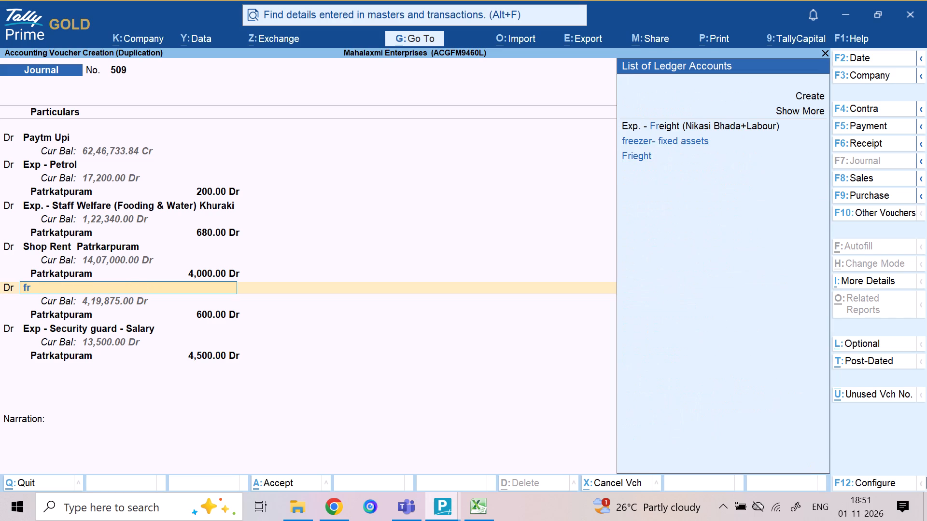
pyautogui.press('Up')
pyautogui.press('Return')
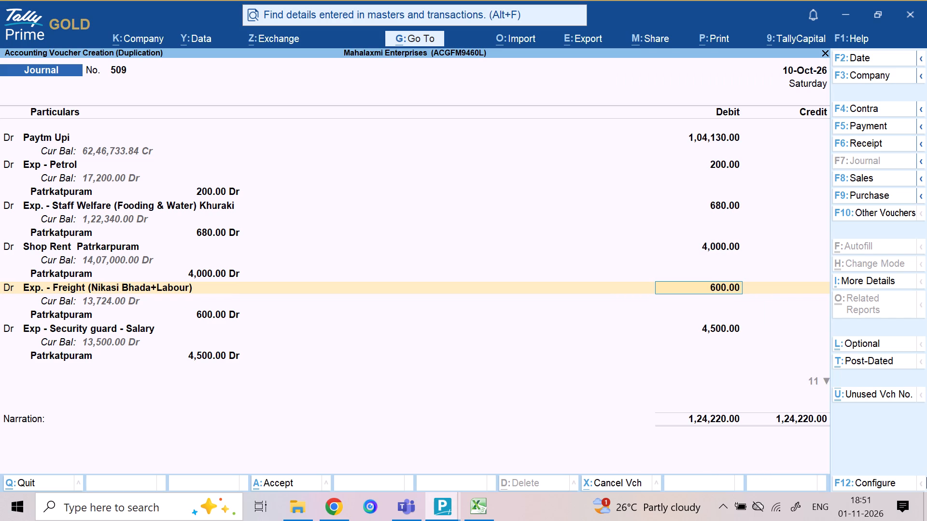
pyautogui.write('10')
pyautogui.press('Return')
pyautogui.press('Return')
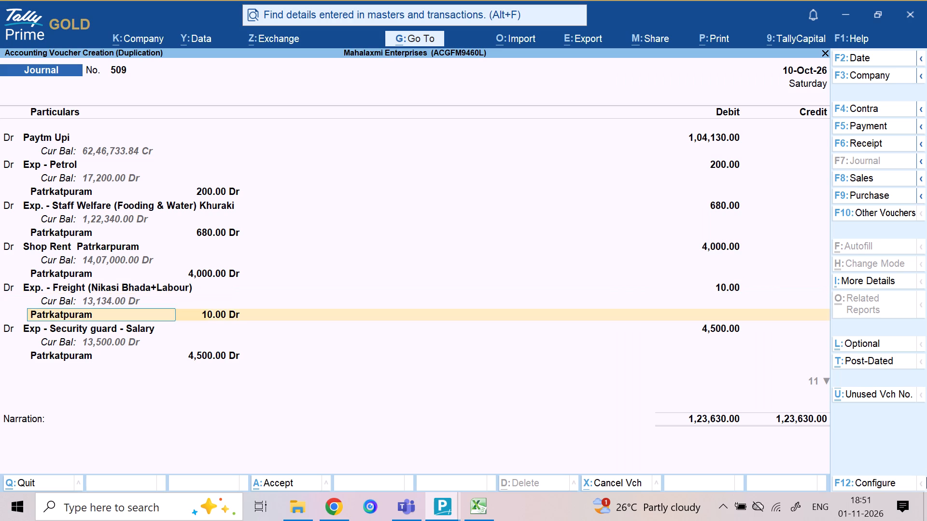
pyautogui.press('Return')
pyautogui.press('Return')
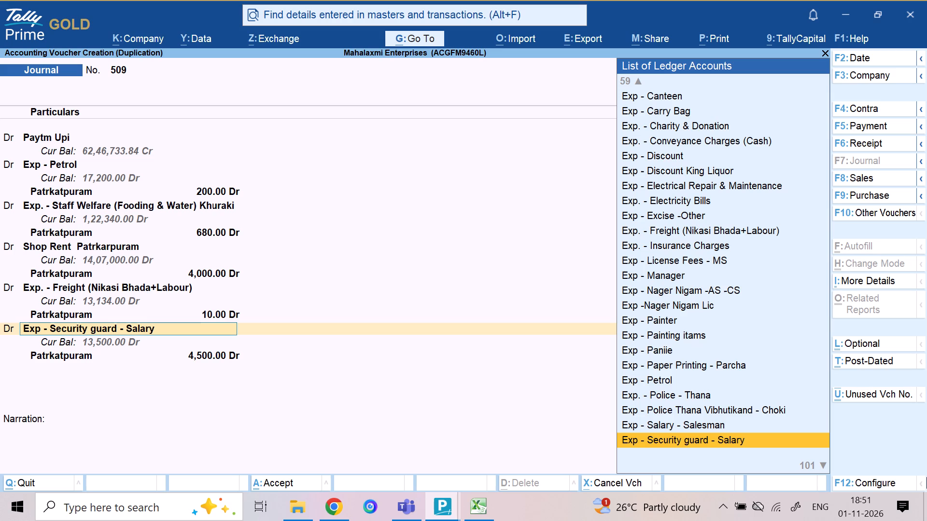
# Replace the Exp - Security guard - Salary debit with Excise & Other Expenses for 1,050, allocated to Patrkatpuram.
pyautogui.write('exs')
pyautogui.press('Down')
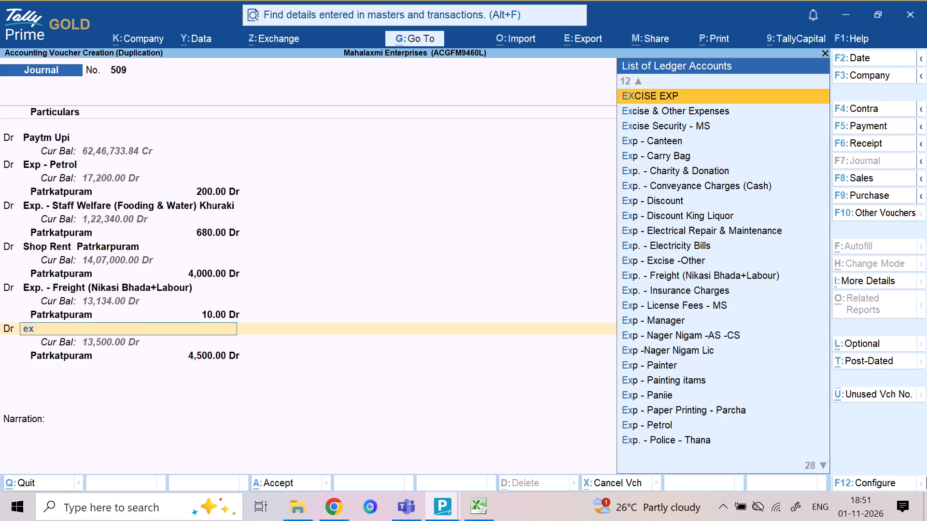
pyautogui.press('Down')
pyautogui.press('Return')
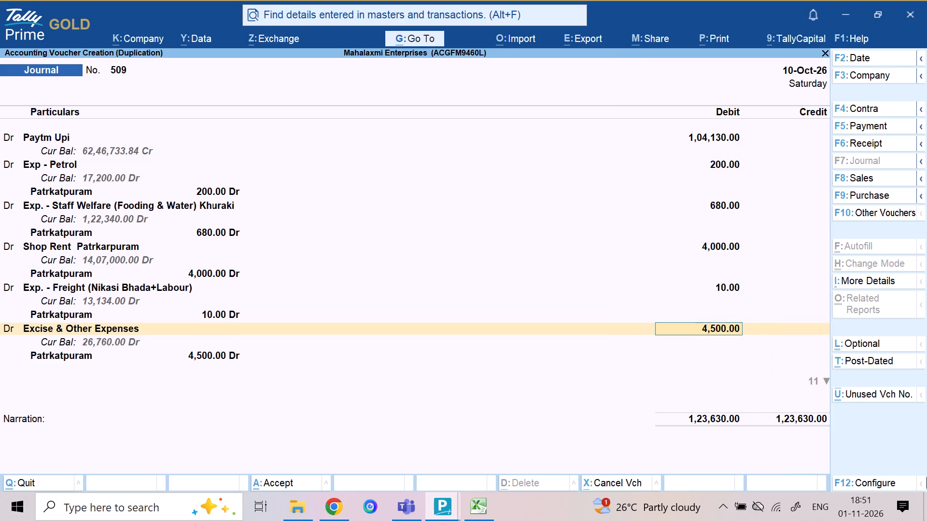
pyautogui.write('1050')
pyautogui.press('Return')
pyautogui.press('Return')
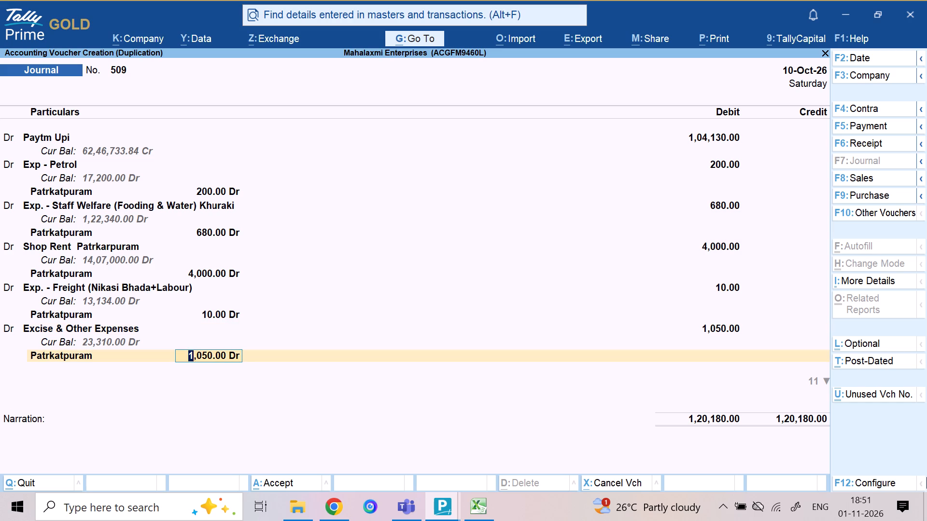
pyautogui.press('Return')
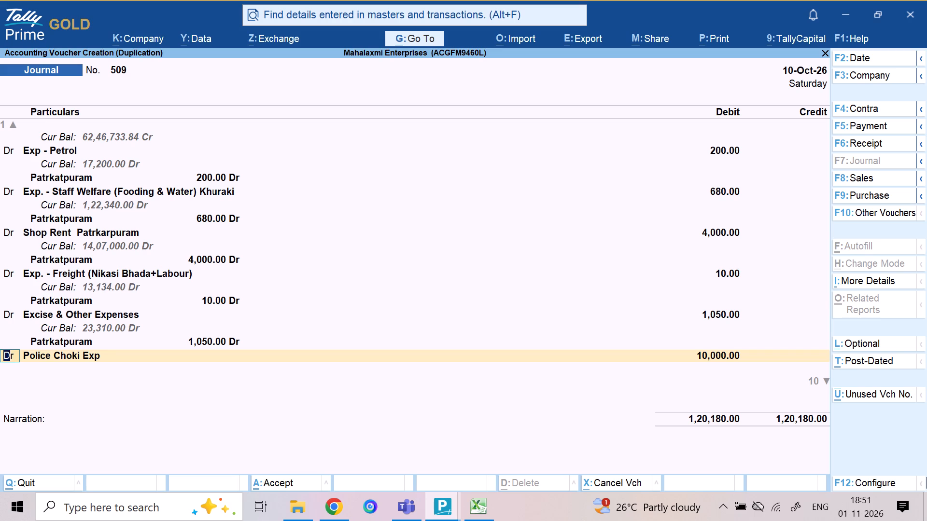
# Replace the Police Choki Exp debit with the Salary ledger and set its amount to the calculated sum 15000+14500+14500+3000.
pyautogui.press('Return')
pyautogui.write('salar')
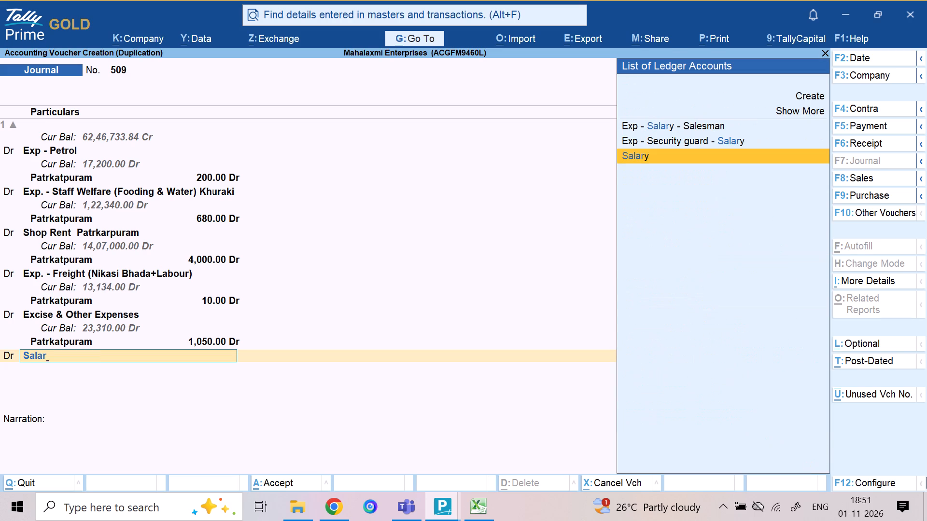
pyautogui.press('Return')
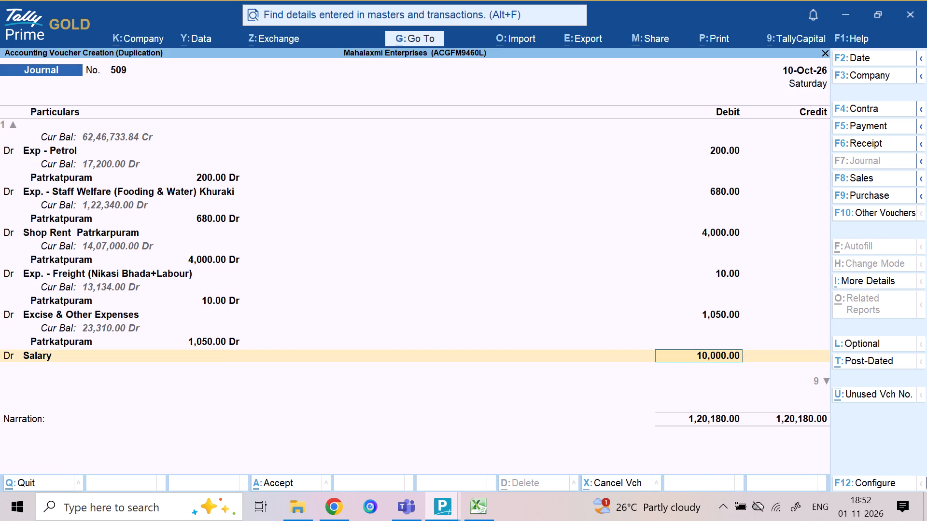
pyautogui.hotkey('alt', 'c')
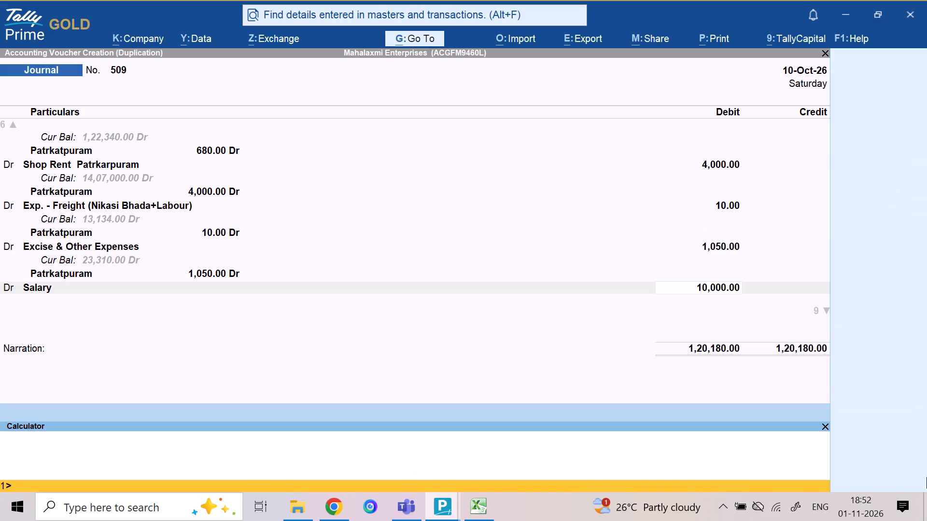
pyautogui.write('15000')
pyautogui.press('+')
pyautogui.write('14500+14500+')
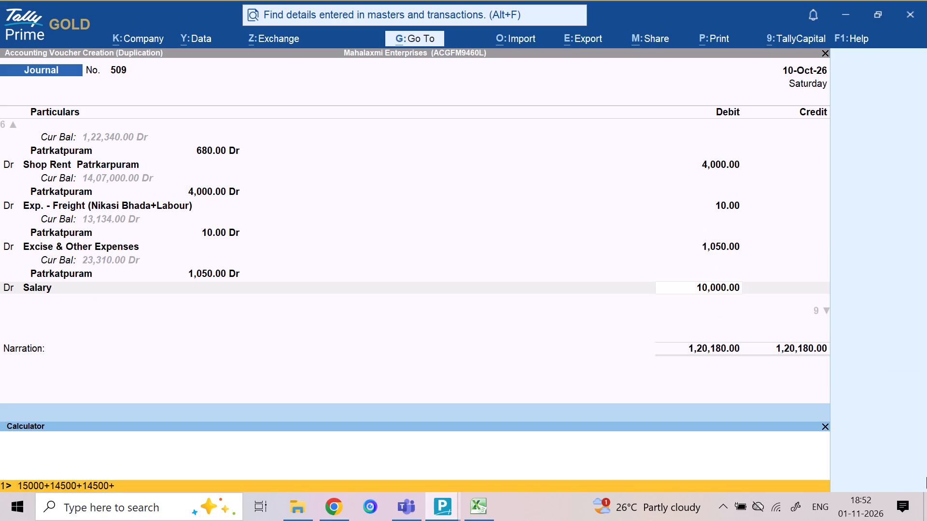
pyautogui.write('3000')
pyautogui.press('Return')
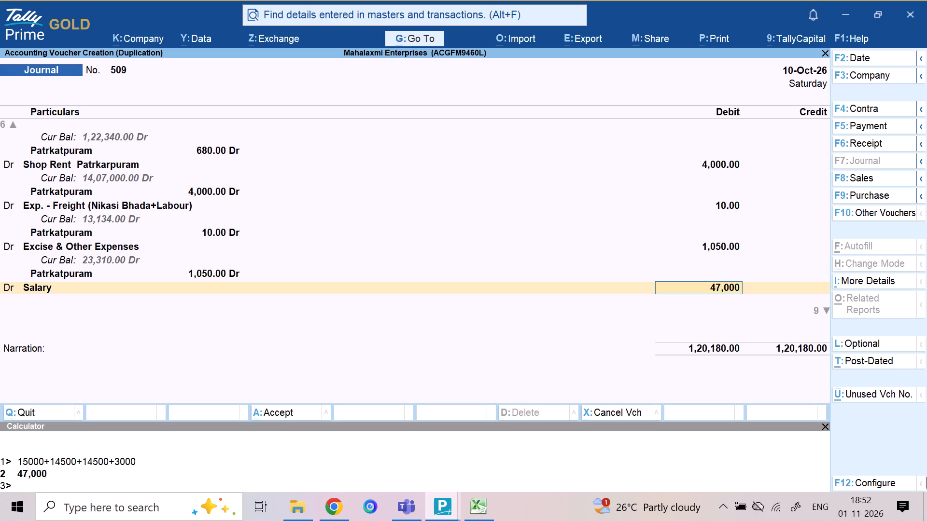
# Change the Salary debit's ledger to Exp - Salary - Salesman and allocate the full 47,000 to Patrkatpuram.
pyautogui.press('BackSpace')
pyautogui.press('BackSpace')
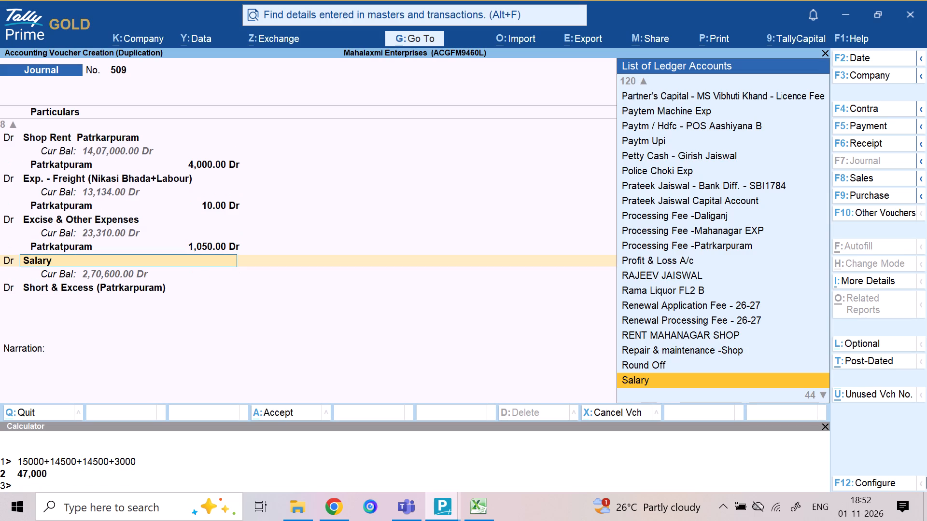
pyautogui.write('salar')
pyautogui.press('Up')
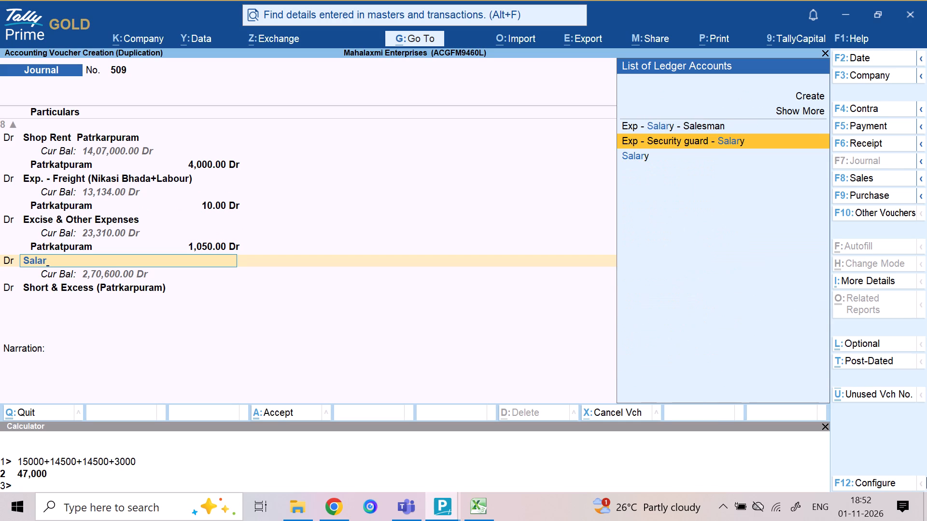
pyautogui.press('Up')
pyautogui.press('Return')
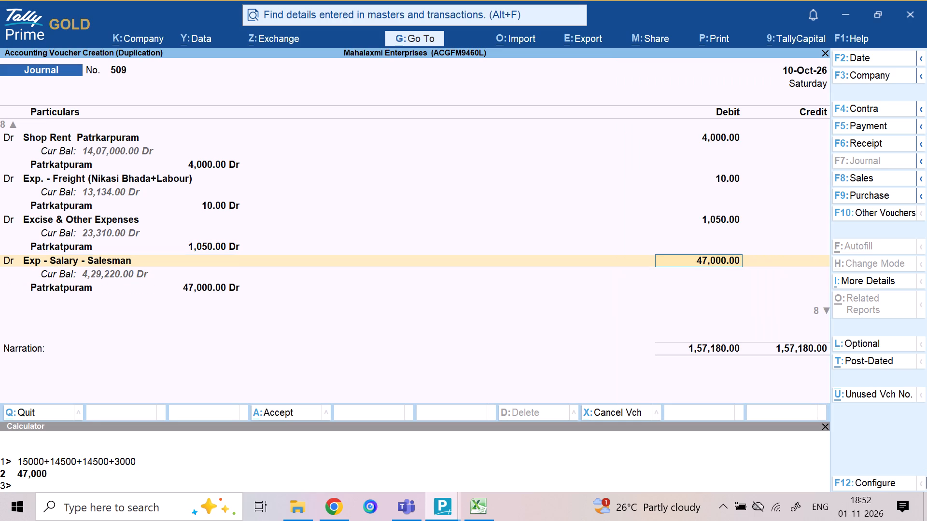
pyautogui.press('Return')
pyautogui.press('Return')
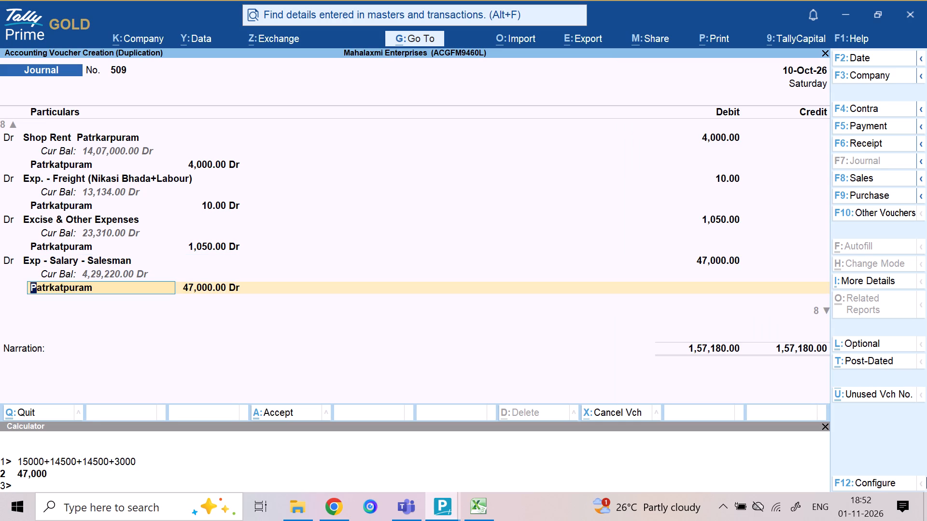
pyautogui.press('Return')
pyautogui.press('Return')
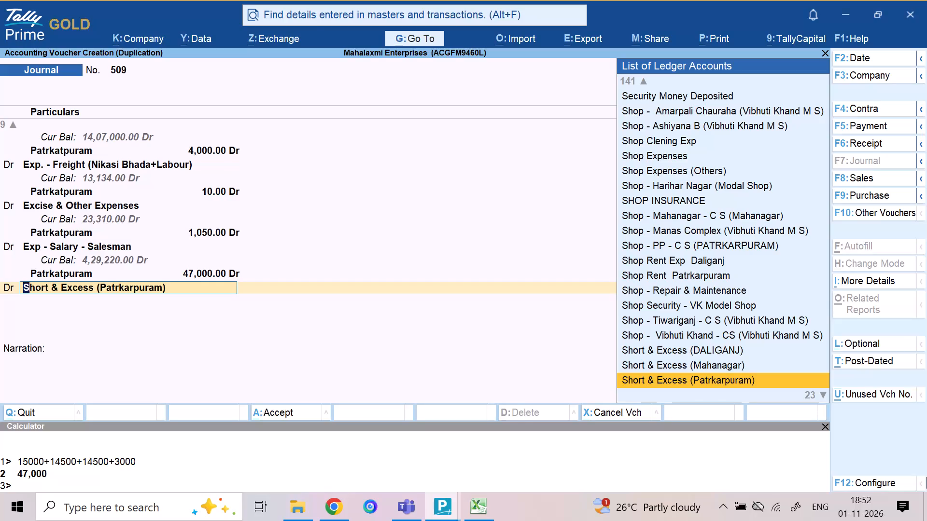
# Switch to the other Tally window's October ledger vouchers for B2c Debtors (Patrakarpuram) and calculate 34580+149220.
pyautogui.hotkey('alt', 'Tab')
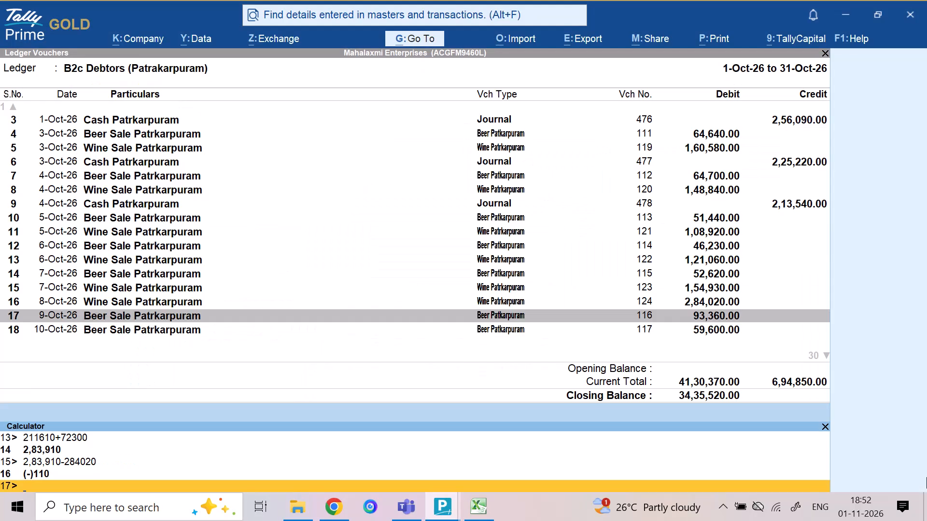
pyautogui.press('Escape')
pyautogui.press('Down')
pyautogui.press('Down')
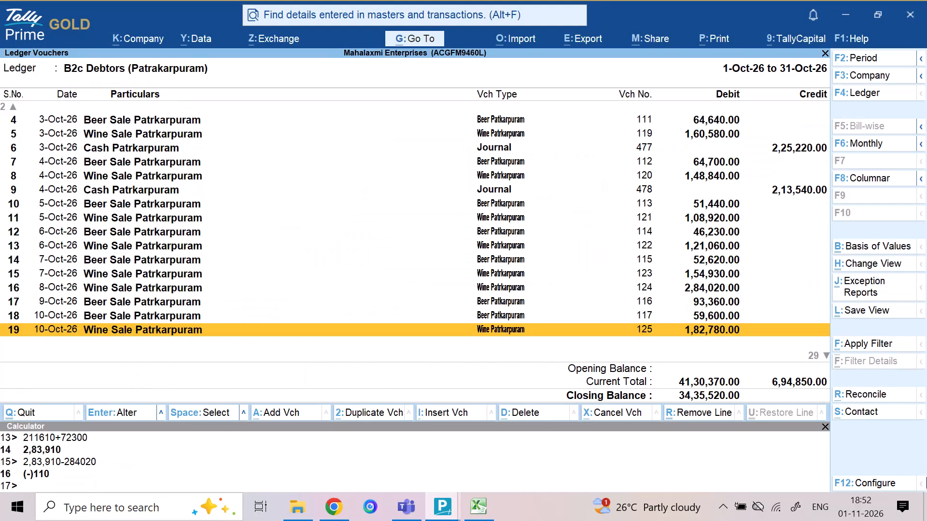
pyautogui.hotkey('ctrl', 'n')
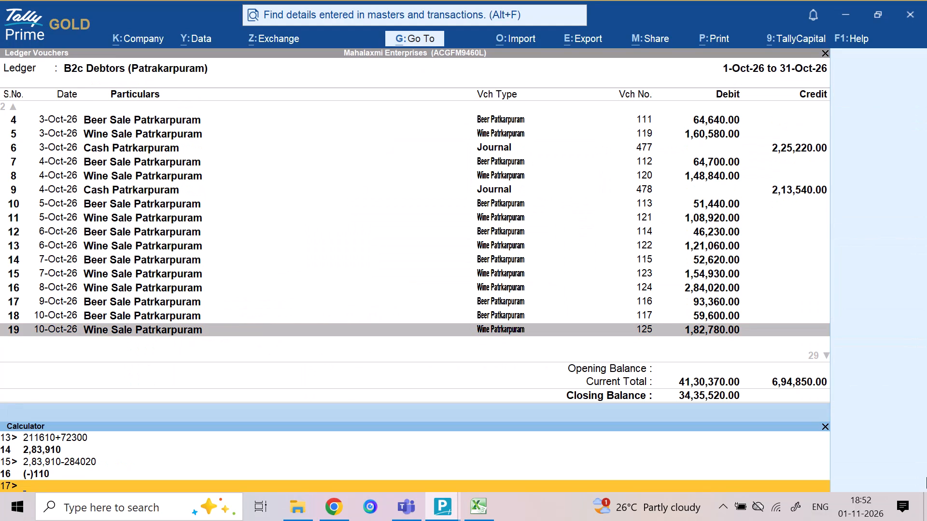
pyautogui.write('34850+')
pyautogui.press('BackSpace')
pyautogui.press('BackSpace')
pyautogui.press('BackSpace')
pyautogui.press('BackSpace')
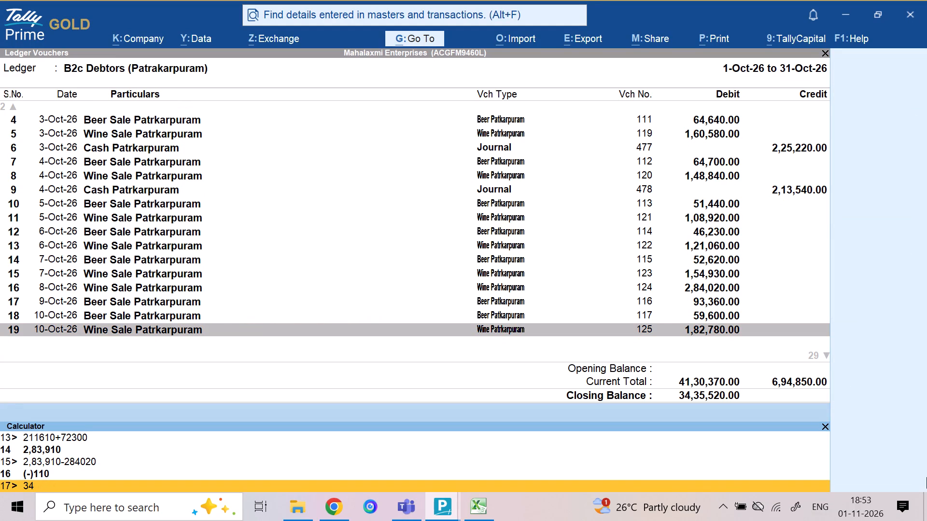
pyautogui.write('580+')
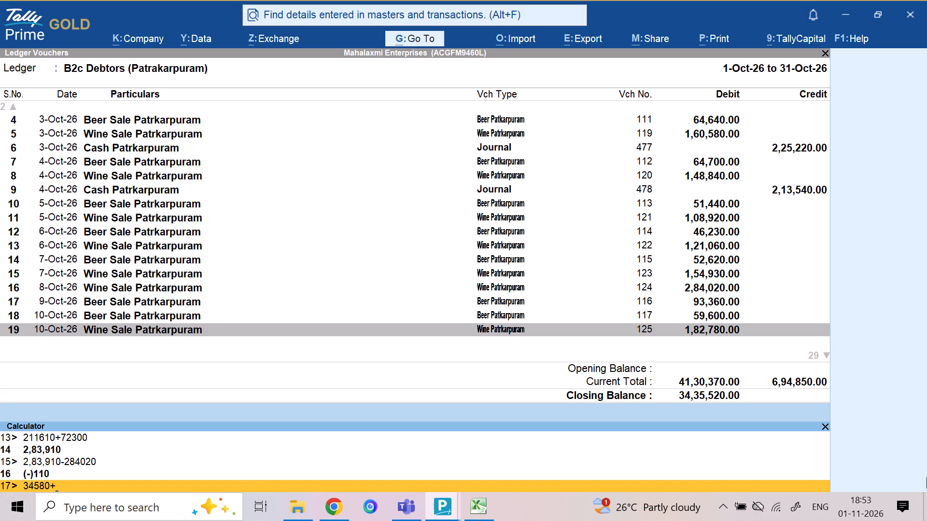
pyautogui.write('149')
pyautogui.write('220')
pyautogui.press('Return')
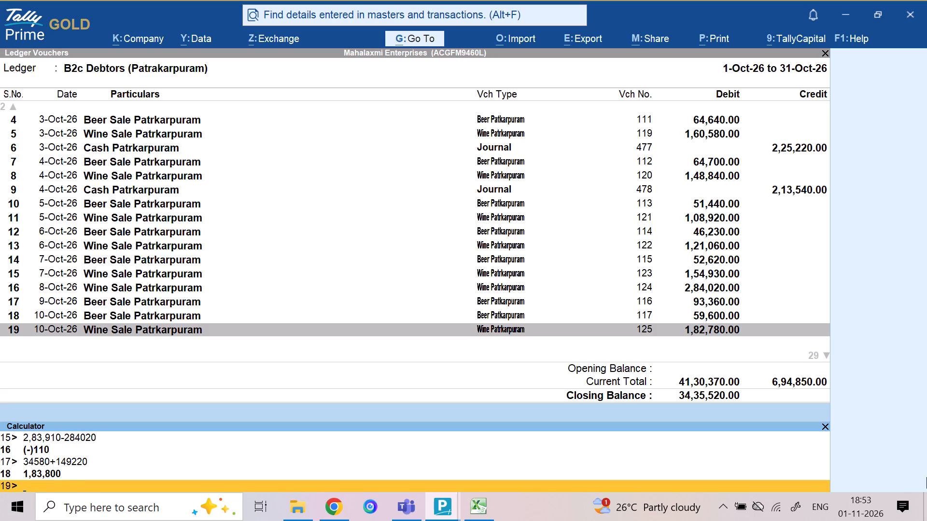
# Subtract the 10-Oct-26 wine sale of 182780 from the calculated sum to work out the short/excess amount.
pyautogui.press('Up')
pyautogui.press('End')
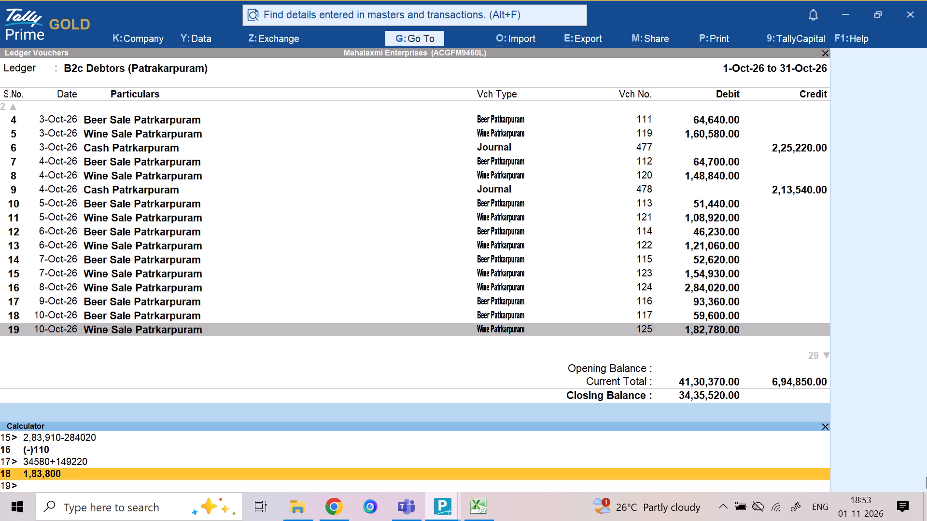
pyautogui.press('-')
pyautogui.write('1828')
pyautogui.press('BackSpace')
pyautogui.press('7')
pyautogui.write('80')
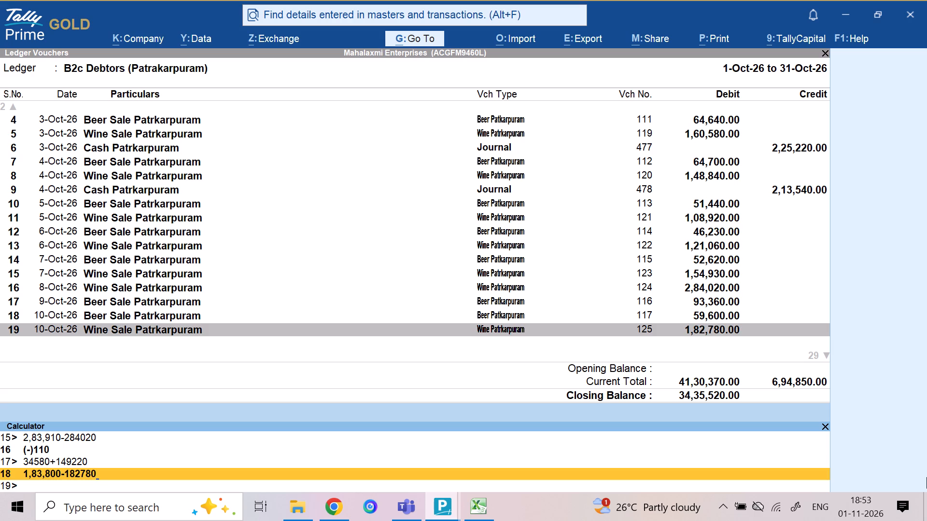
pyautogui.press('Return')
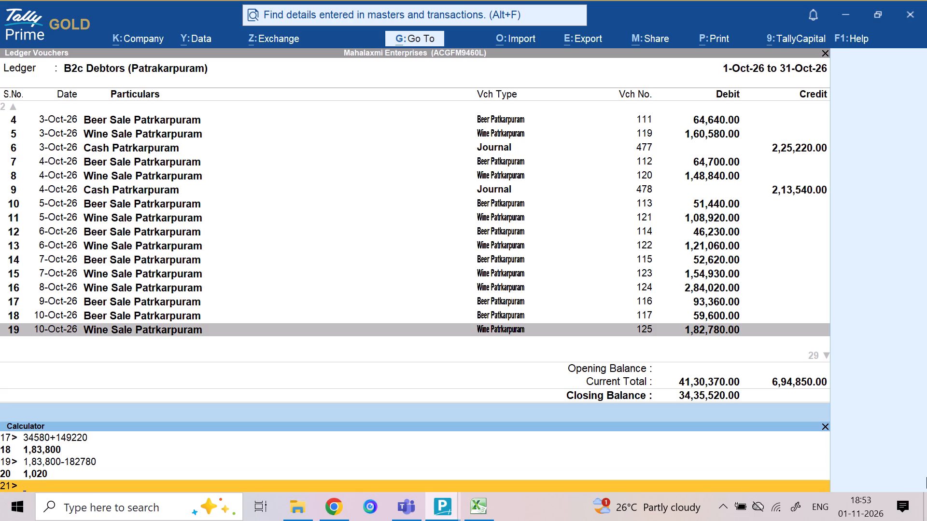
# Back in the 10-Oct-26 journal, change the Short & Excess (Patrkarpuram) line from debit to credit for 1,020.
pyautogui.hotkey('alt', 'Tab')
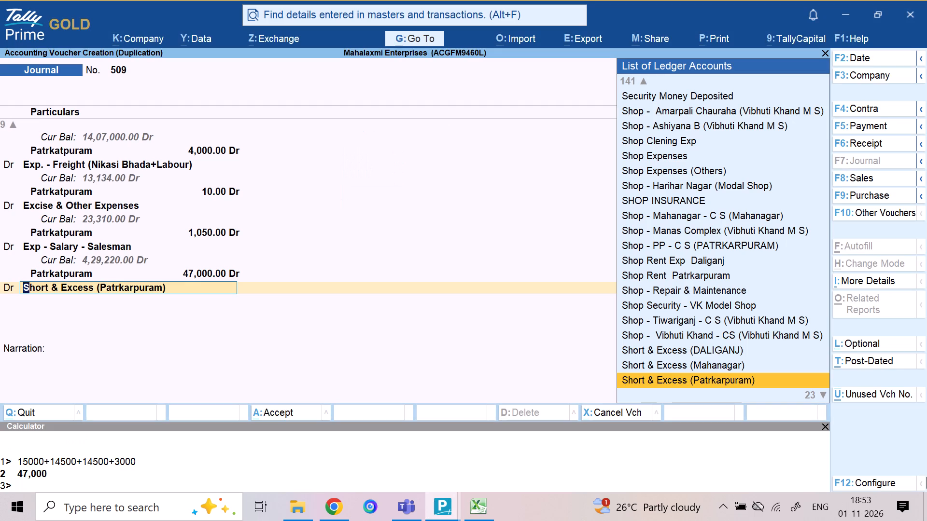
pyautogui.press('BackSpace')
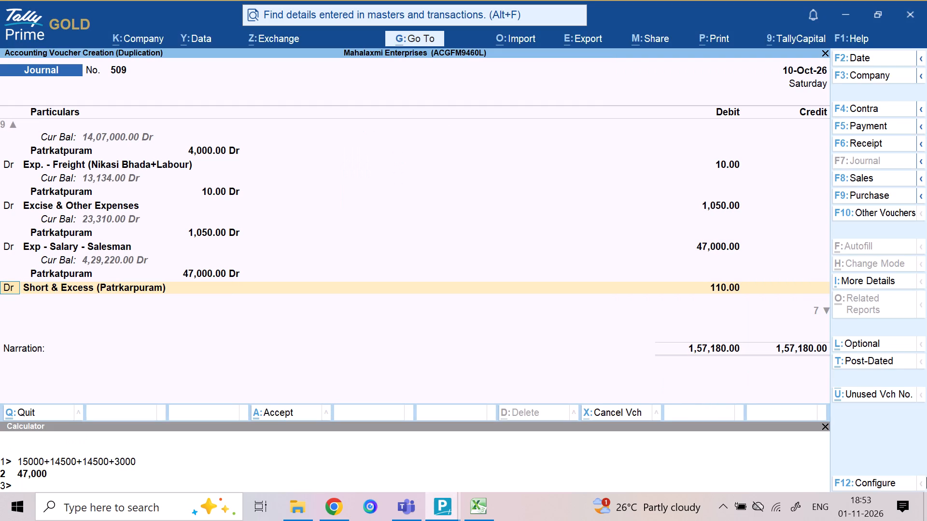
pyautogui.press('c')
pyautogui.press('Return')
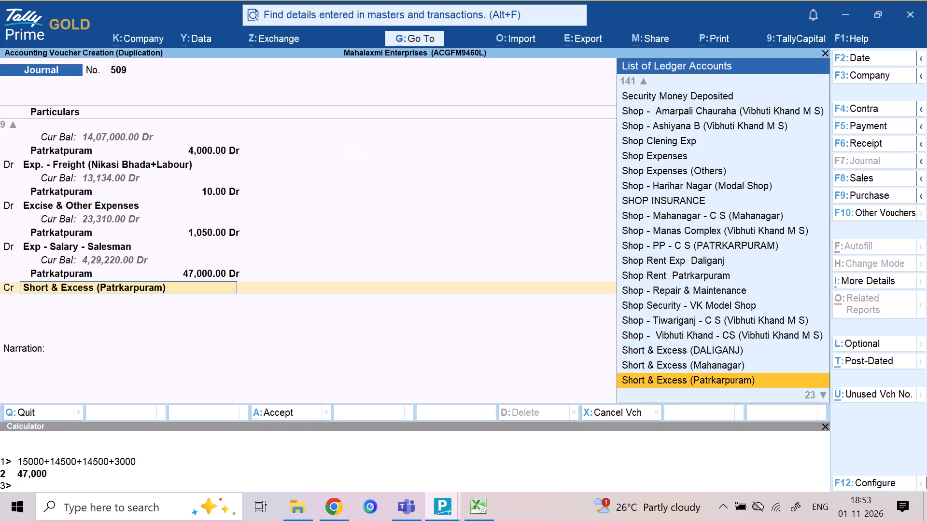
pyautogui.press('Return')
pyautogui.write('12')
pyautogui.press('BackSpace')
pyautogui.write('012')
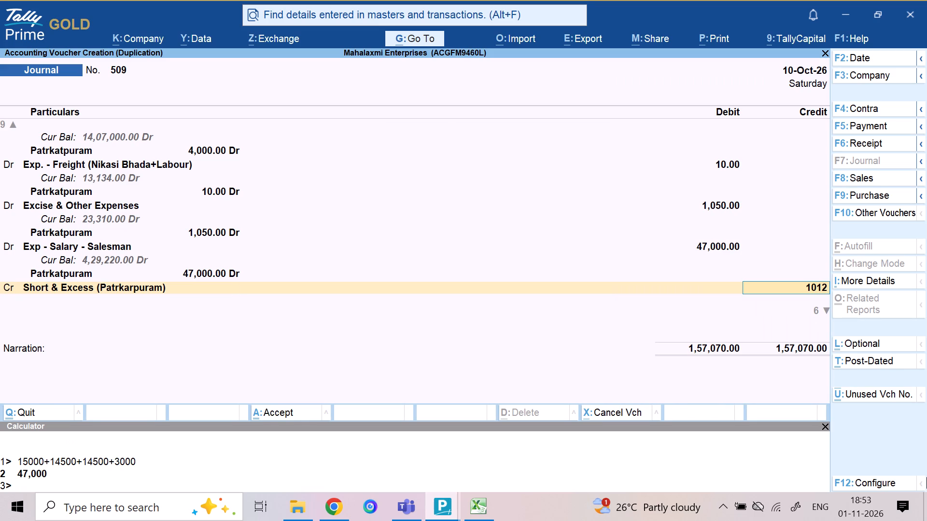
pyautogui.press('BackSpace')
pyautogui.press('BackSpace')
pyautogui.write('20')
pyautogui.press('Return')
# Set the Short & Excess line's bill reference to New Ref 10-10-26 for the full amount.
pyautogui.press('Return')
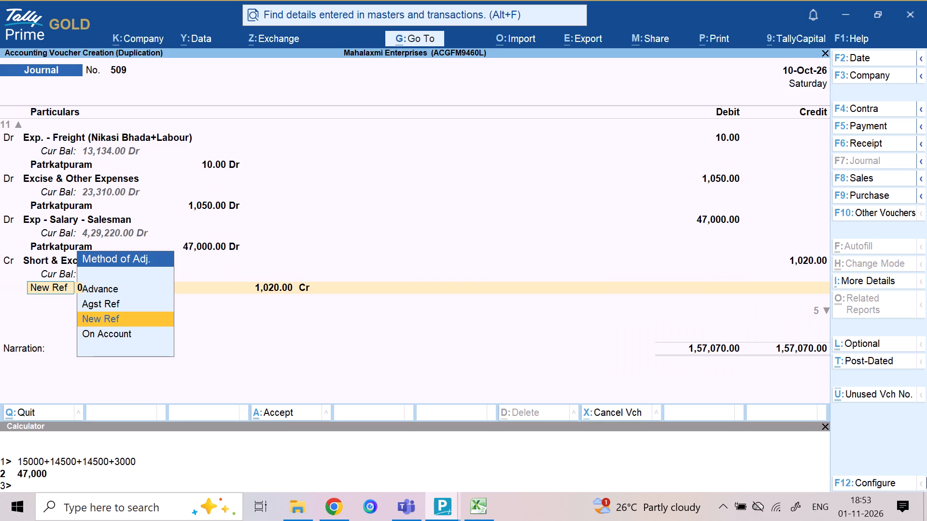
pyautogui.press('End')
pyautogui.press('Home')
pyautogui.press('Delete')
pyautogui.press('Delete')
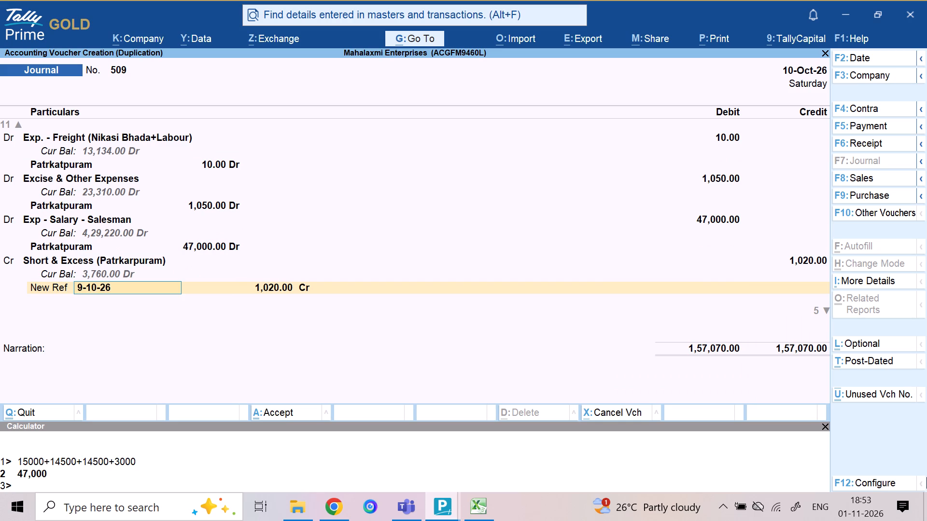
pyautogui.write('10')
pyautogui.press('Return')
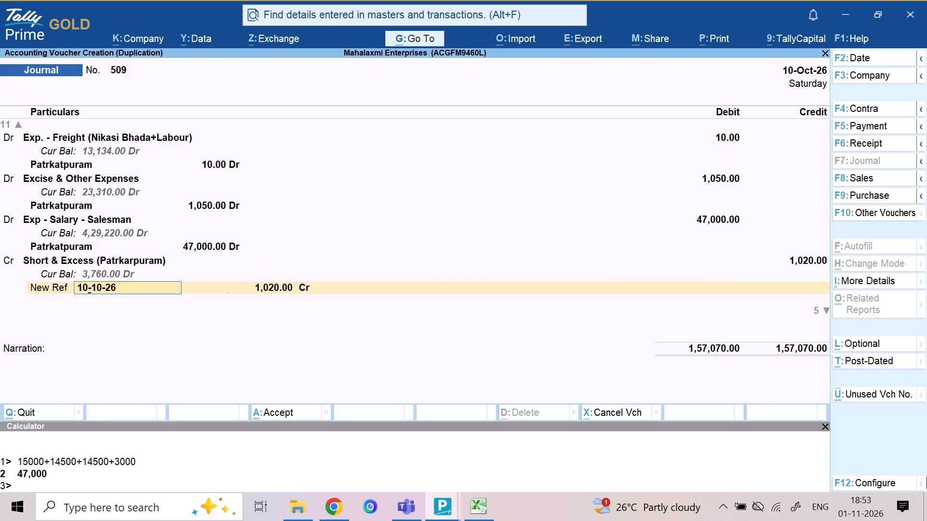
pyautogui.press('Return')
pyautogui.press('Return')
pyautogui.press('Return')
pyautogui.press('Return')
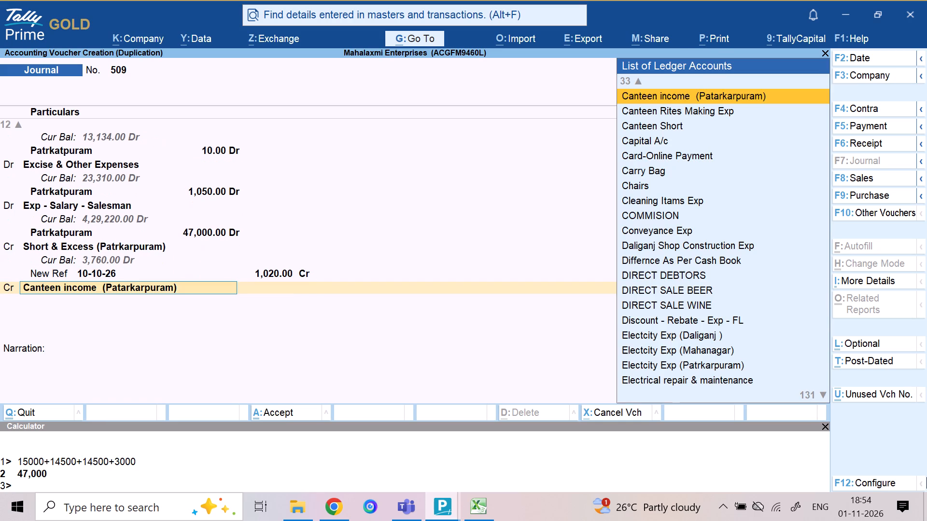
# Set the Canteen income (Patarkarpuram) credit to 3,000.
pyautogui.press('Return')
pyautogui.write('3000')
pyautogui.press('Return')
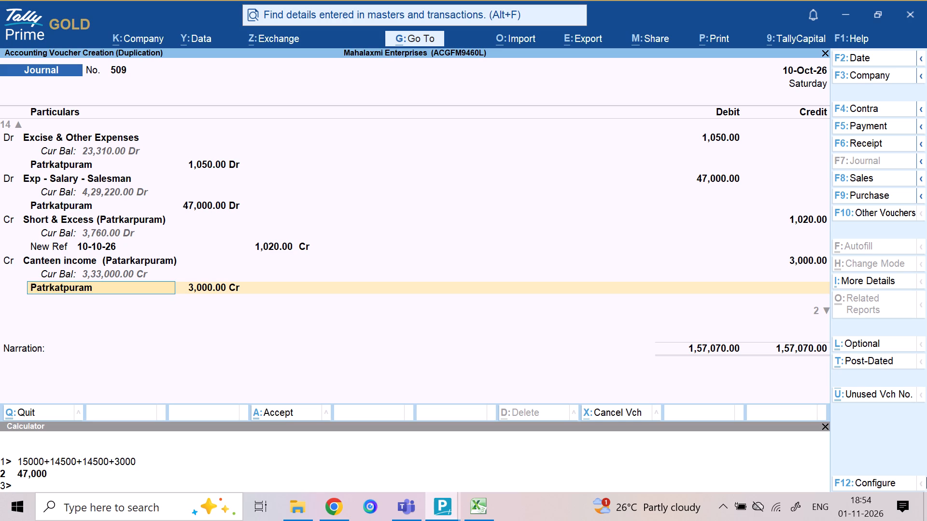
# Delete the Canteen income (Patarkarpuram) credit line from the journal.
pyautogui.press('BackSpace')
pyautogui.hotkey('ctrl', 'd')
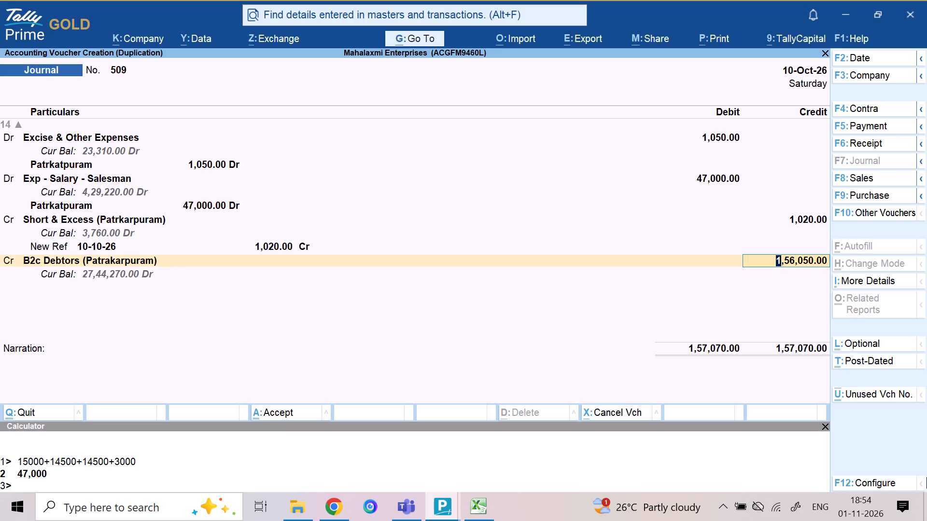
# Accept 1,56,050 as the B2c Debtors (Patrakarpuram) credit, leave the narration blank and save the 10-Oct-26 journal.
pyautogui.press('Return')
pyautogui.press('Return')
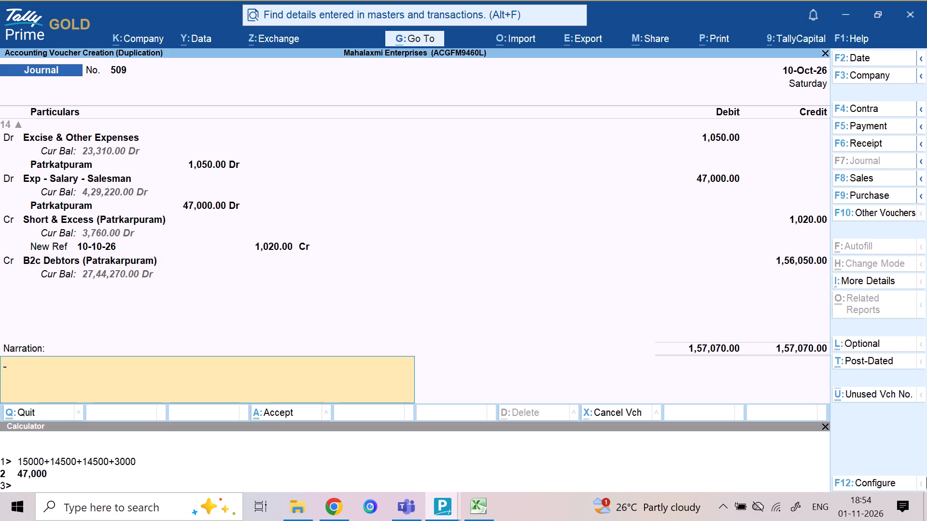
pyautogui.press('Return')
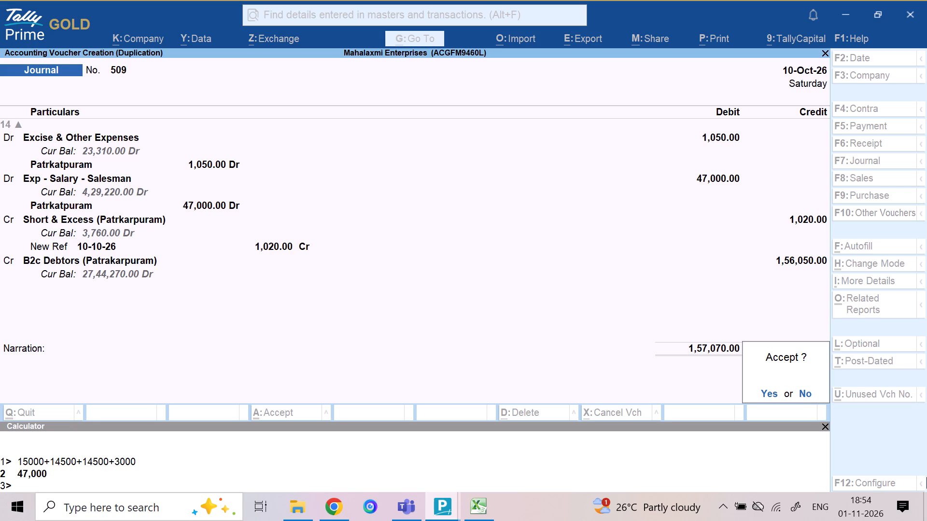
# Return to the daily breakup of B2c Debtors (Patrakarpuram) and examine the 10-Oct row's debit, credit and closing balance.
pyautogui.press('Escape')
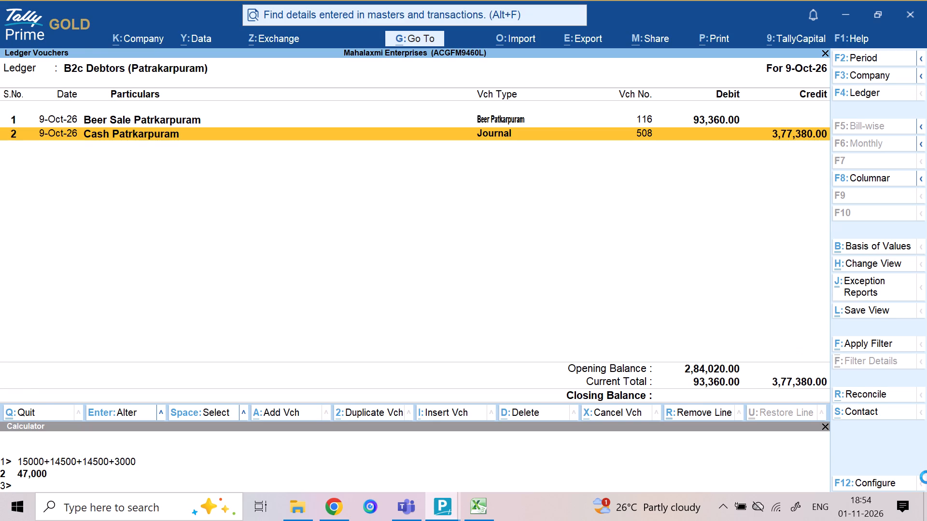
pyautogui.press('Up')
pyautogui.press('Up')
pyautogui.press('Up')
pyautogui.press('Up')
pyautogui.press('Up')
pyautogui.press('Up')
pyautogui.press('Up')
pyautogui.press('Up')
pyautogui.press('Up')
pyautogui.press('Up')
pyautogui.press('Up')
pyautogui.press('Up')
pyautogui.press('Up')
pyautogui.press('Up')
pyautogui.press('Up')
pyautogui.press('Up')
pyautogui.press('Up')
pyautogui.press('Up')
pyautogui.press('Up')
pyautogui.press('Up')
pyautogui.press('Up')
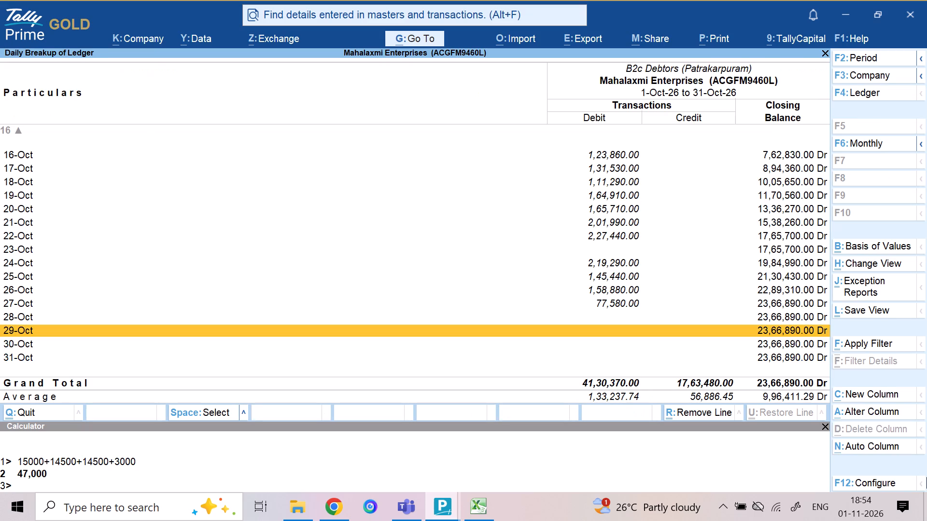
pyautogui.press('Down')
pyautogui.press('Down')
pyautogui.press('Down')
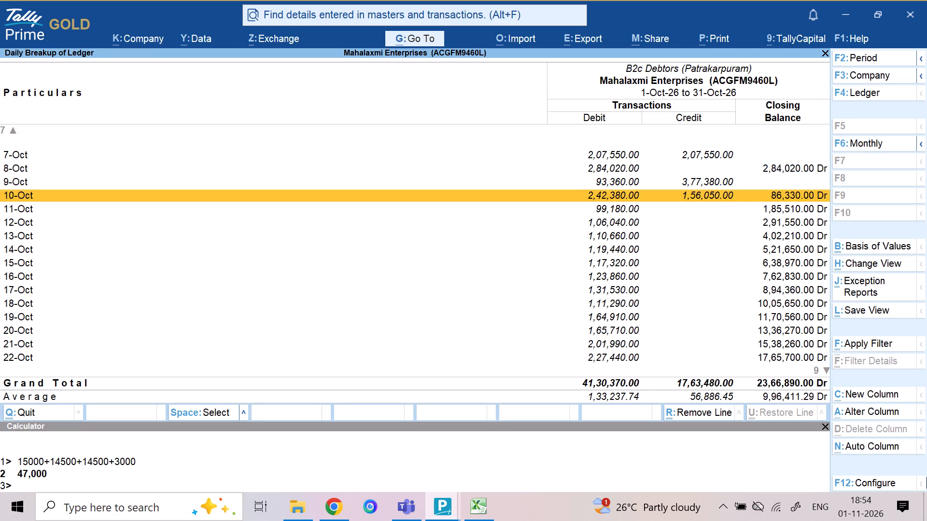
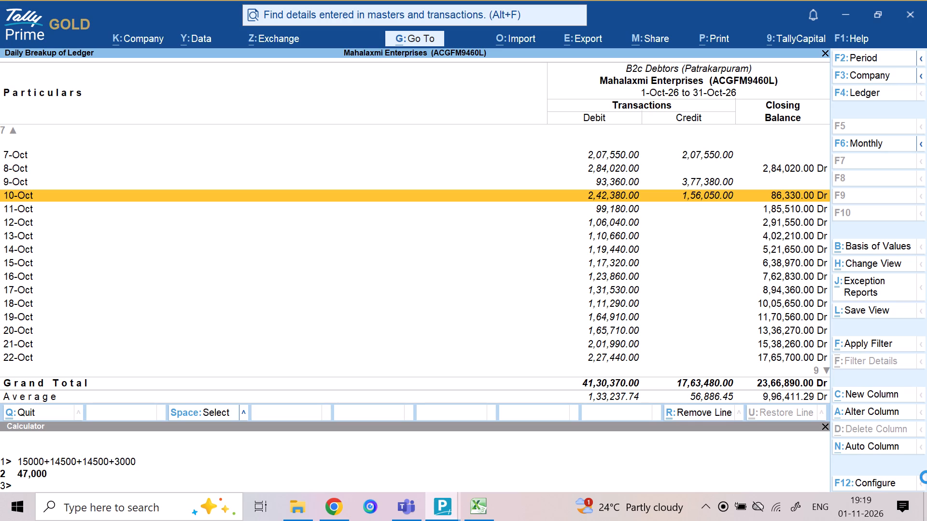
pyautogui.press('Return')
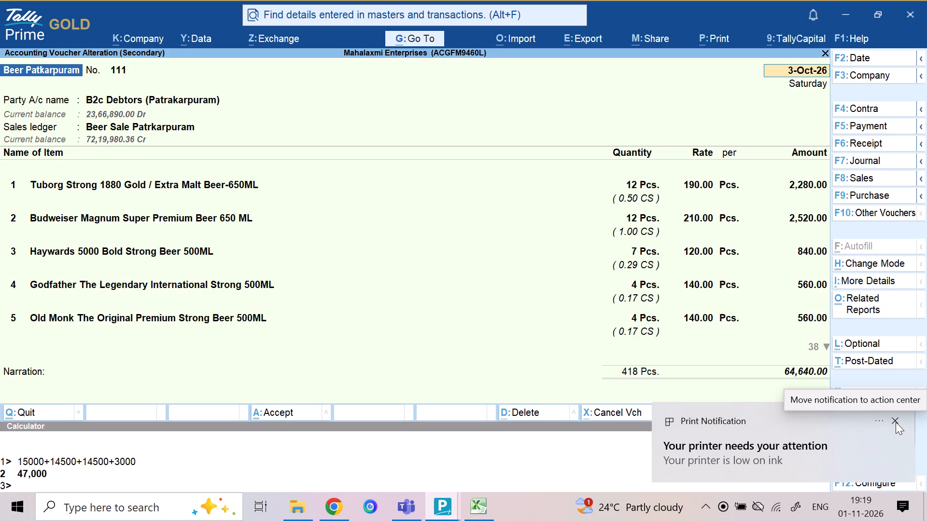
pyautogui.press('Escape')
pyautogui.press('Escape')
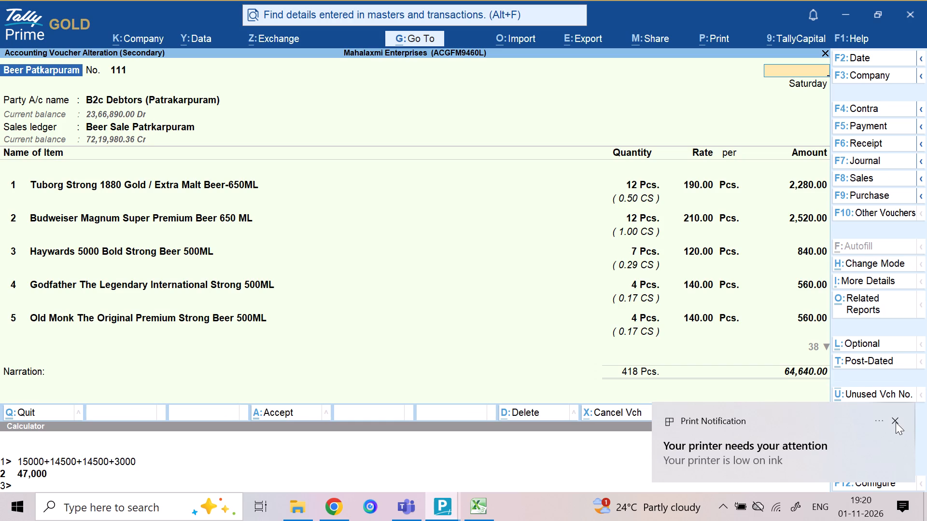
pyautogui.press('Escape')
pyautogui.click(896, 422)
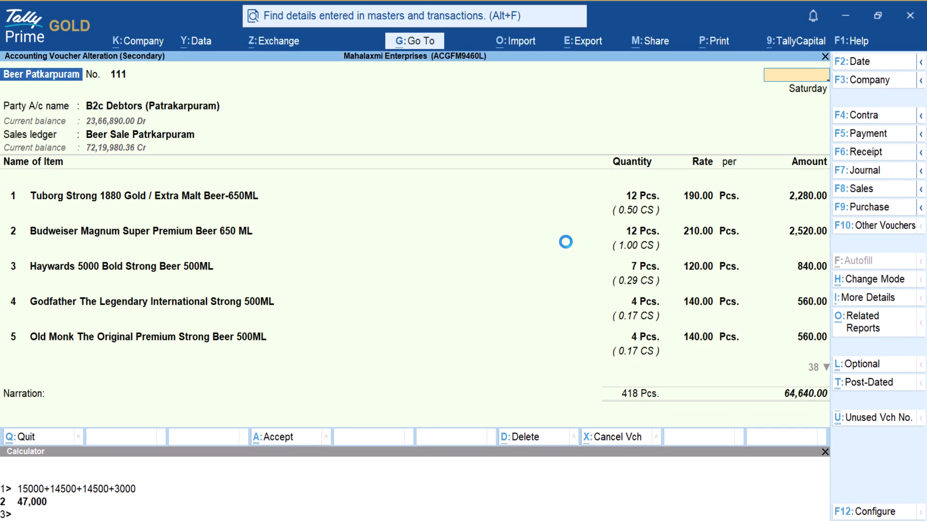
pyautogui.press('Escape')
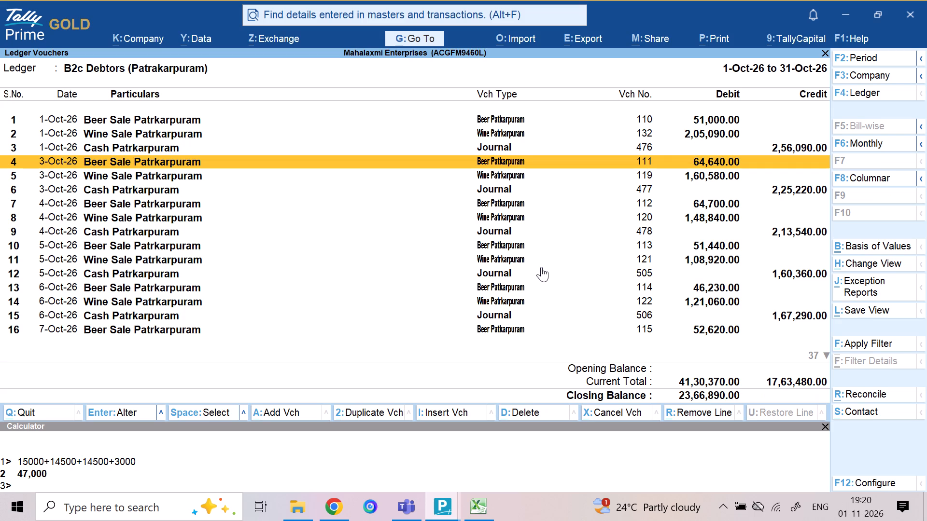
# Examine the B2c Debtors (Patrakarpuram) ledger vouchers from 3-Oct-26 through the 10-Oct-26 and 11-Oct-26 entries.
pyautogui.press('Down')
pyautogui.press('Down')
pyautogui.press('Down')
pyautogui.press('Down')
pyautogui.press('Down')
pyautogui.press('Down')
pyautogui.press('Down')
pyautogui.press('Down')
pyautogui.press('Down')
pyautogui.press('Down')
pyautogui.press('Down')
pyautogui.press('Down')
pyautogui.press('Down')
pyautogui.press('Down')
pyautogui.press('Down')
pyautogui.press('Down')
pyautogui.press('Down')
pyautogui.press('Down')
pyautogui.press('Down')
pyautogui.press('Down')
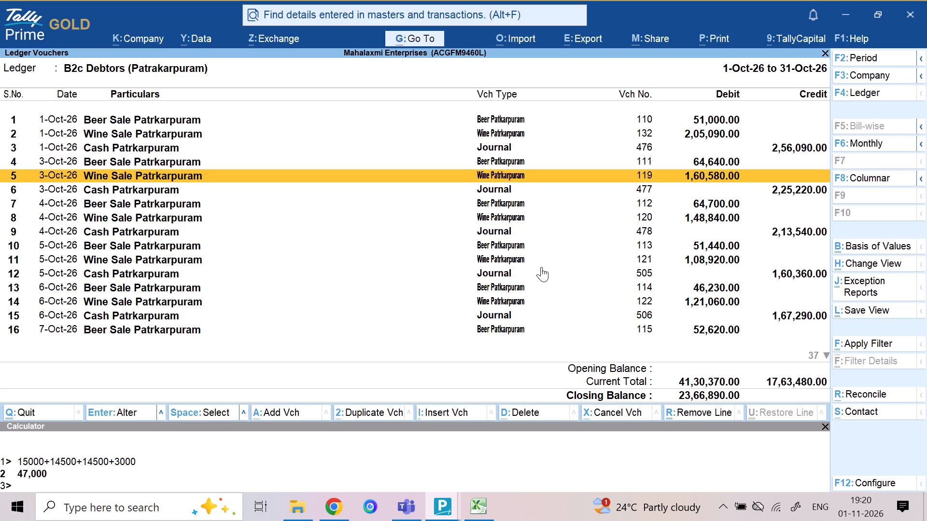
pyautogui.press('Up')
pyautogui.press('Up')
pyautogui.press('Up')
pyautogui.press('Up')
pyautogui.press('Up')
pyautogui.press('Up')
pyautogui.press('Up')
pyautogui.press('Up')
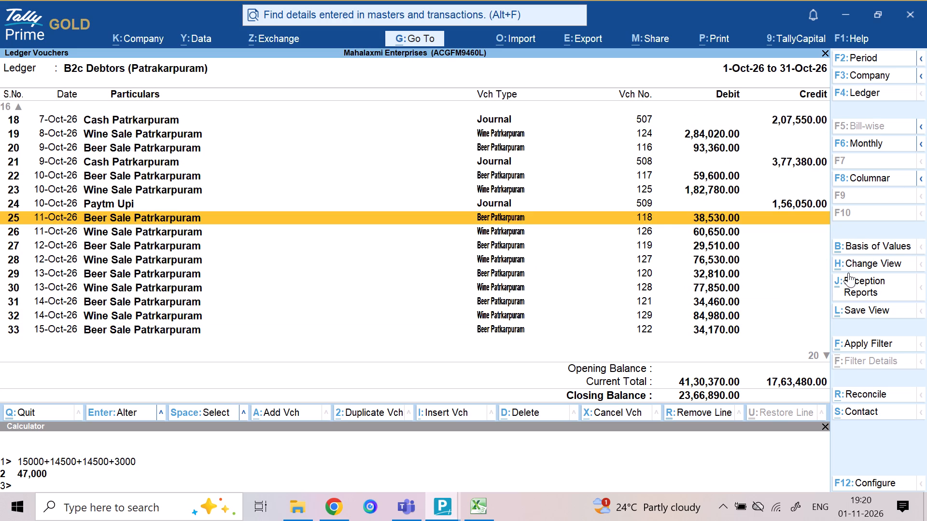
# Switch the B2c Debtors (Patrakarpuram) ledger to the Daily Breakup view and open the vouchers for 10-Oct.
pyautogui.click(868, 265)
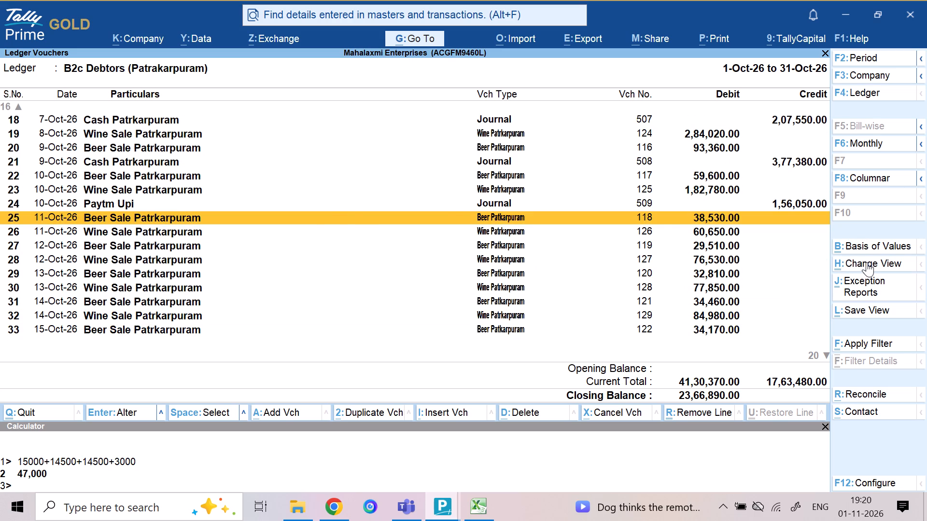
pyautogui.press('Down')
pyautogui.press('Down')
pyautogui.press('Down')
pyautogui.press('Down')
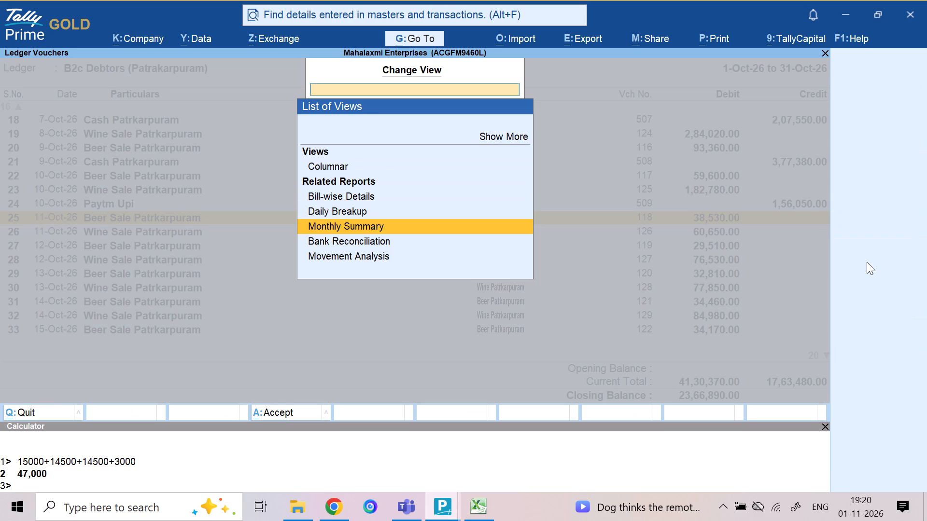
pyautogui.press('Up')
pyautogui.press('Return')
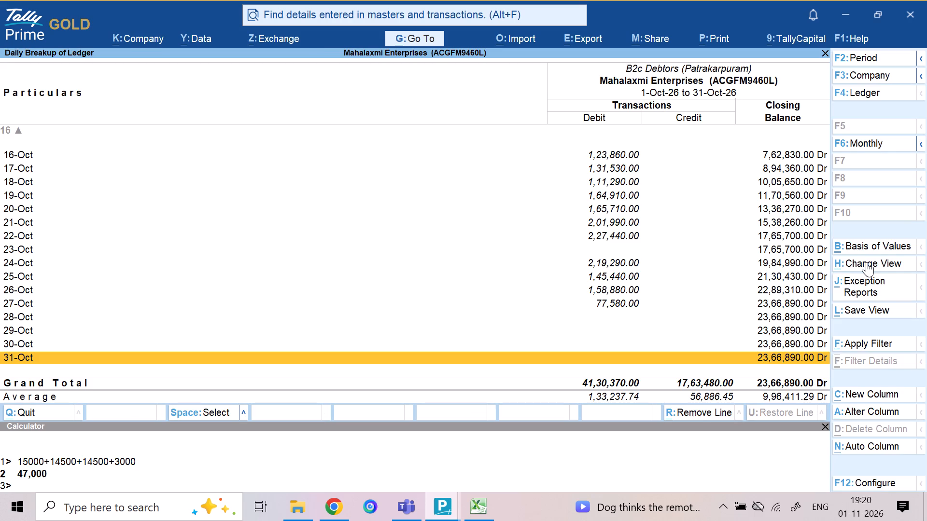
pyautogui.press('Up')
pyautogui.press('Up')
pyautogui.press('Up')
pyautogui.press('Up')
pyautogui.press('Up')
pyautogui.press('Up')
pyautogui.press('Up')
pyautogui.press('Up')
pyautogui.press('Up')
pyautogui.press('Up')
pyautogui.press('Up')
pyautogui.press('Up')
pyautogui.press('Up')
pyautogui.press('Up')
pyautogui.press('Up')
pyautogui.press('Up')
pyautogui.press('Up')
pyautogui.press('Up')
pyautogui.press('Up')
pyautogui.press('Up')
pyautogui.press('Down')
pyautogui.press('Down')
pyautogui.press('Down')
pyautogui.press('Down')
pyautogui.press('Down')
pyautogui.press('Down')
pyautogui.press('Down')
pyautogui.press('Down')
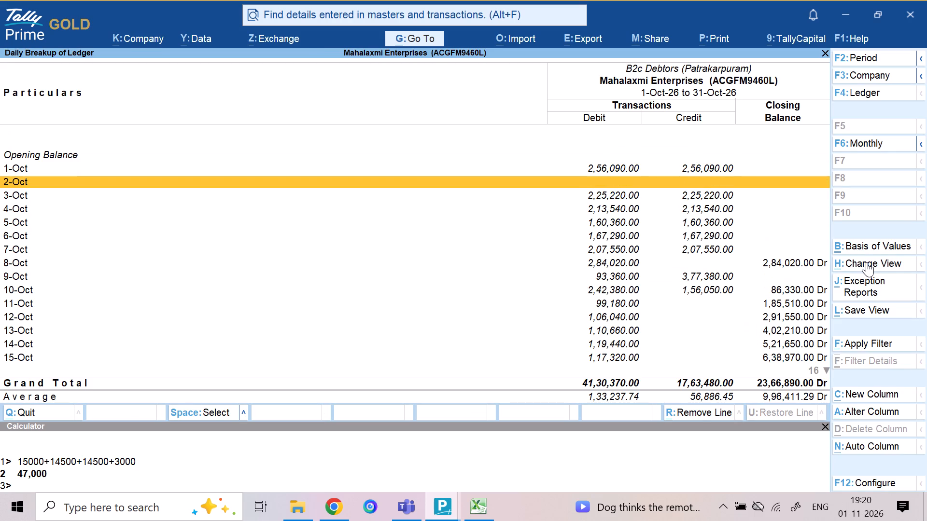
pyautogui.press('Down')
pyautogui.press('Return')
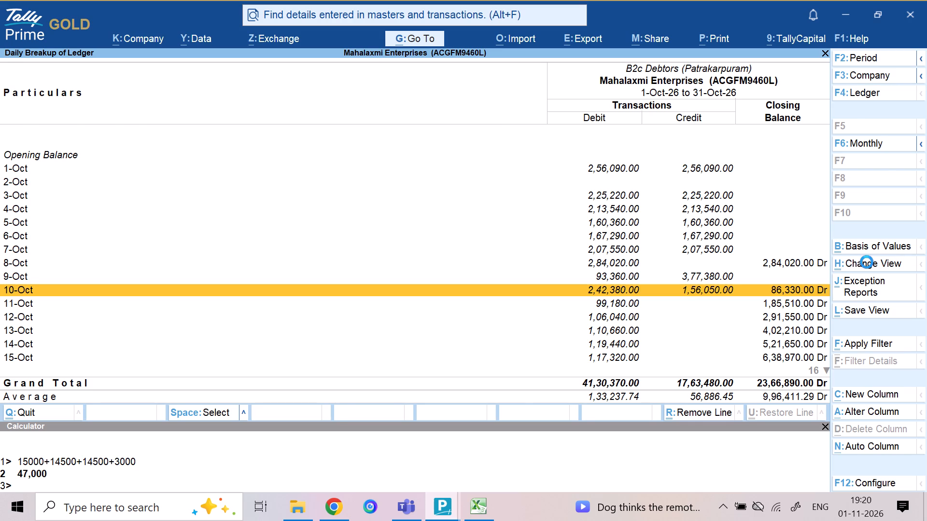
# Open the 10-Oct-26 journal and review its Paytm Upi, petrol, staff welfare and shop rent debit lines.
pyautogui.press('Down')
pyautogui.press('Down')
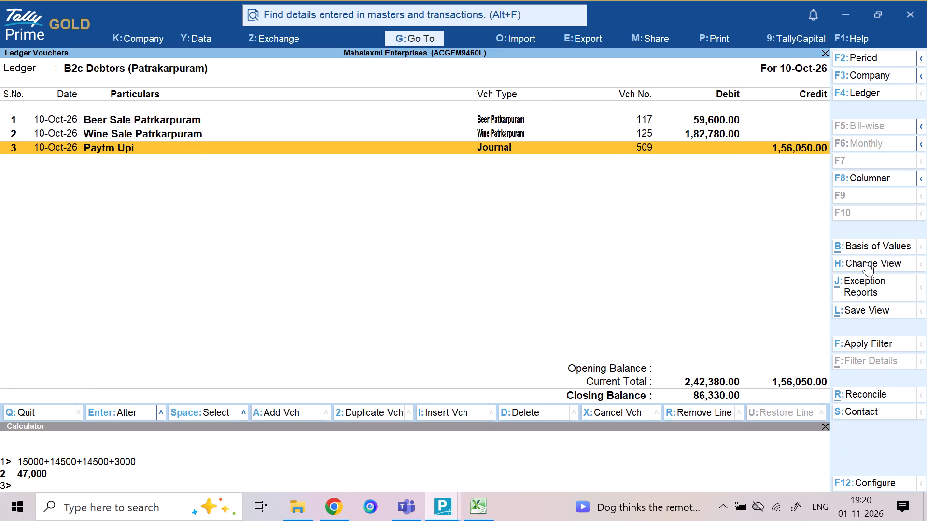
pyautogui.press('Return')
pyautogui.press('Return')
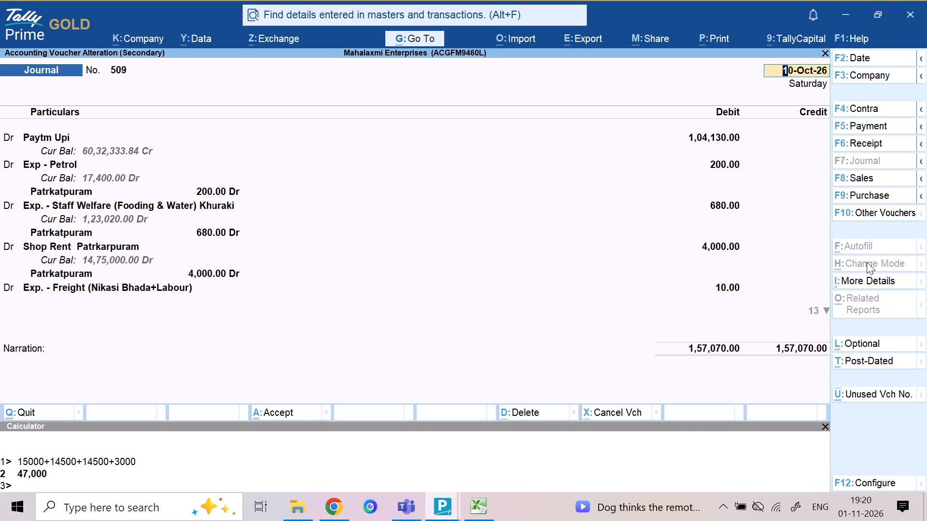
pyautogui.press('Return')
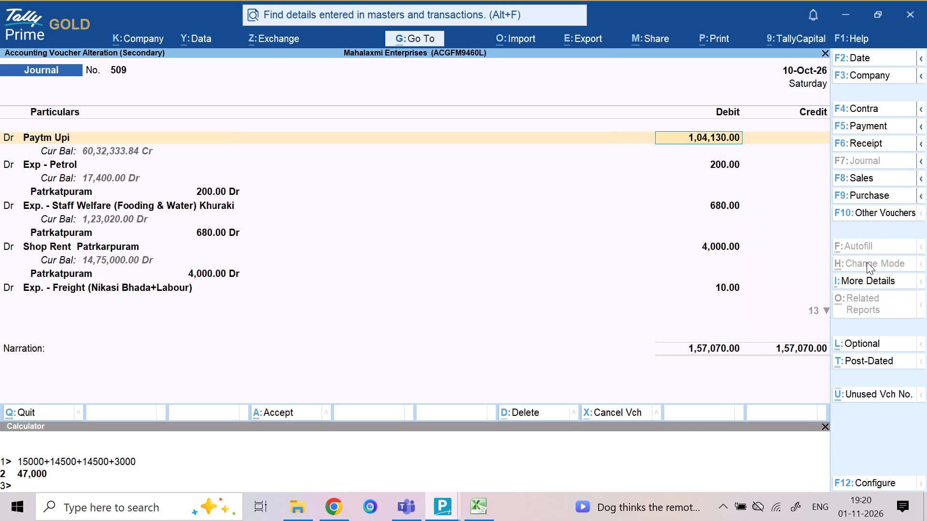
pyautogui.press('Return')
pyautogui.press('Return')
pyautogui.press('Return')
pyautogui.press('Return')
pyautogui.press('Return')
pyautogui.press('Return')
pyautogui.press('Return')
pyautogui.press('Return')
pyautogui.press('Return')
pyautogui.press('Return')
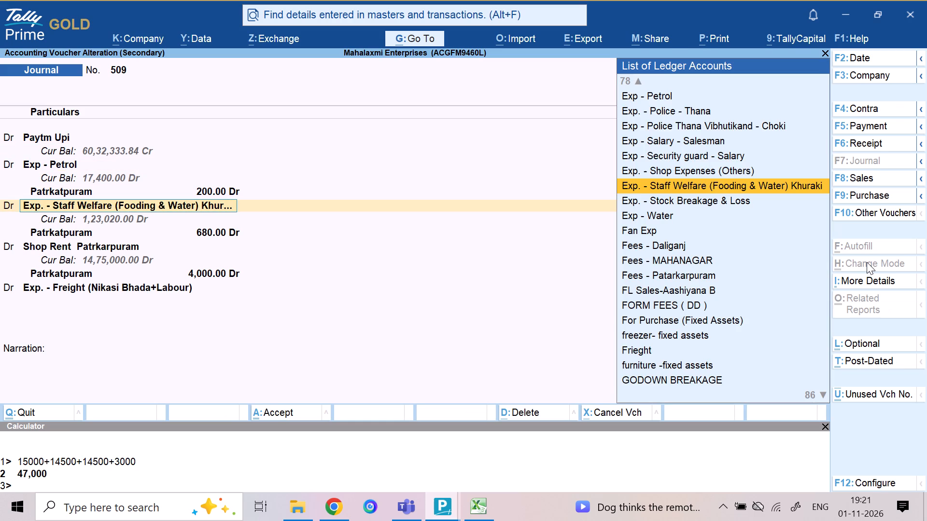
pyautogui.press('Return')
pyautogui.press('Return')
pyautogui.press('Return')
pyautogui.press('Return')
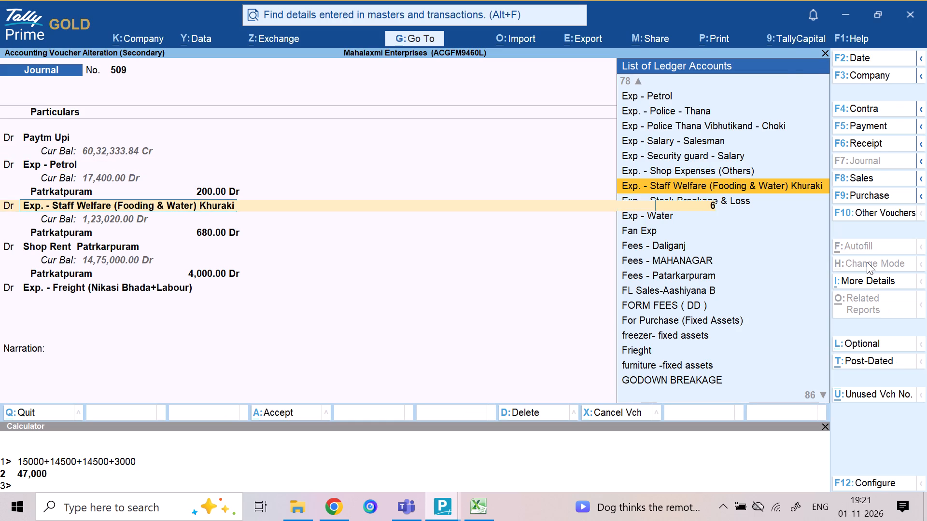
pyautogui.press('BackSpace')
pyautogui.press('BackSpace')
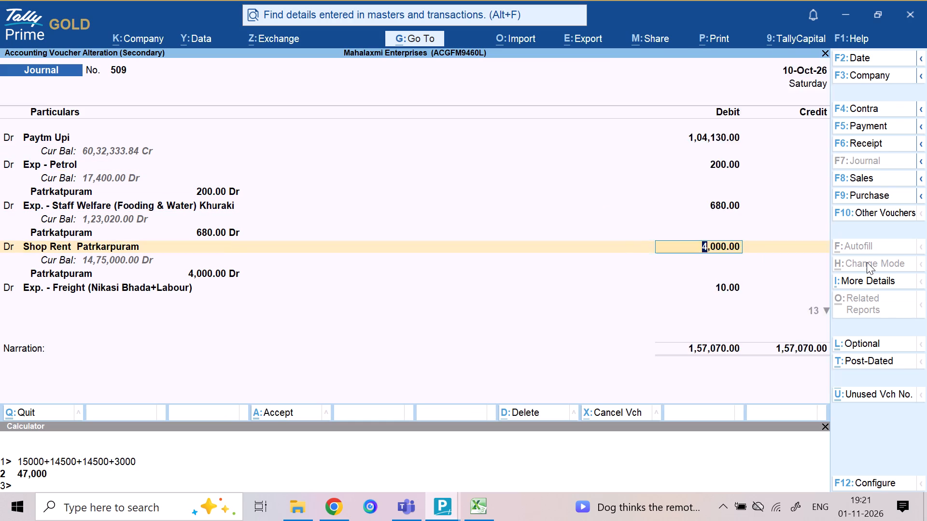
pyautogui.press('BackSpace')
pyautogui.press('BackSpace')
pyautogui.press('BackSpace')
pyautogui.press('BackSpace')
pyautogui.press('BackSpace')
pyautogui.press('BackSpace')
pyautogui.press('BackSpace')
pyautogui.press('BackSpace')
pyautogui.press('BackSpace')
pyautogui.press('BackSpace')
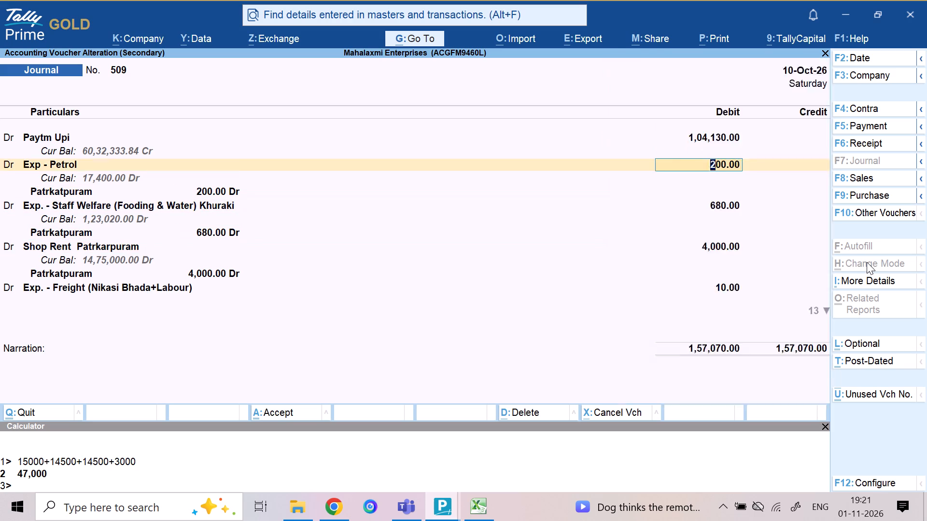
pyautogui.press('BackSpace')
pyautogui.press('BackSpace')
pyautogui.press('BackSpace')
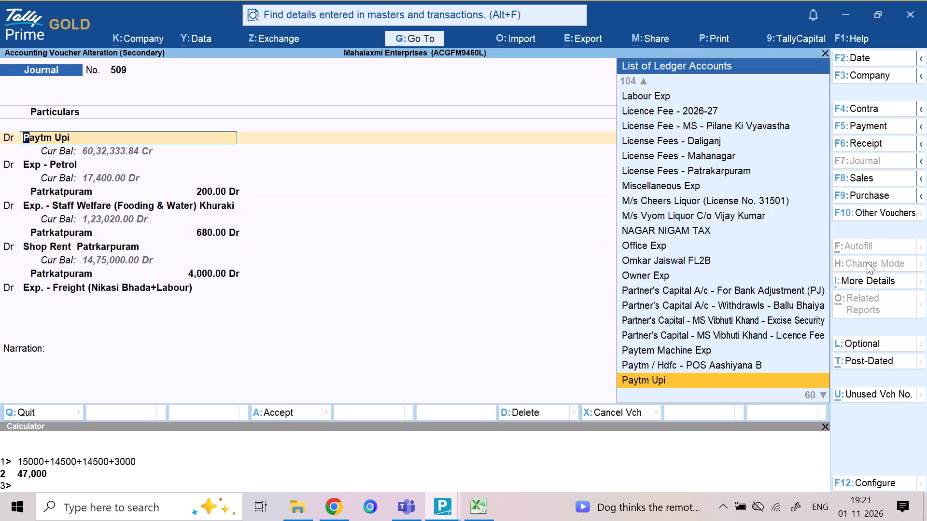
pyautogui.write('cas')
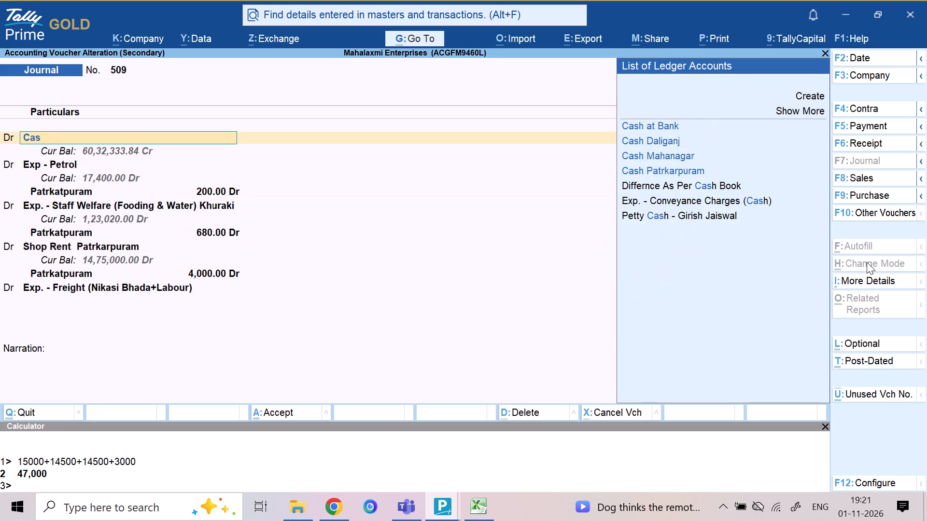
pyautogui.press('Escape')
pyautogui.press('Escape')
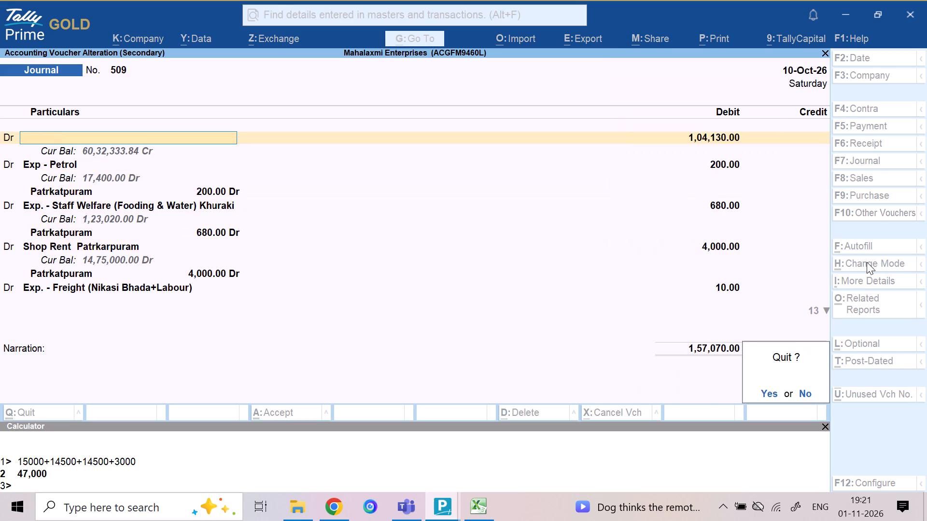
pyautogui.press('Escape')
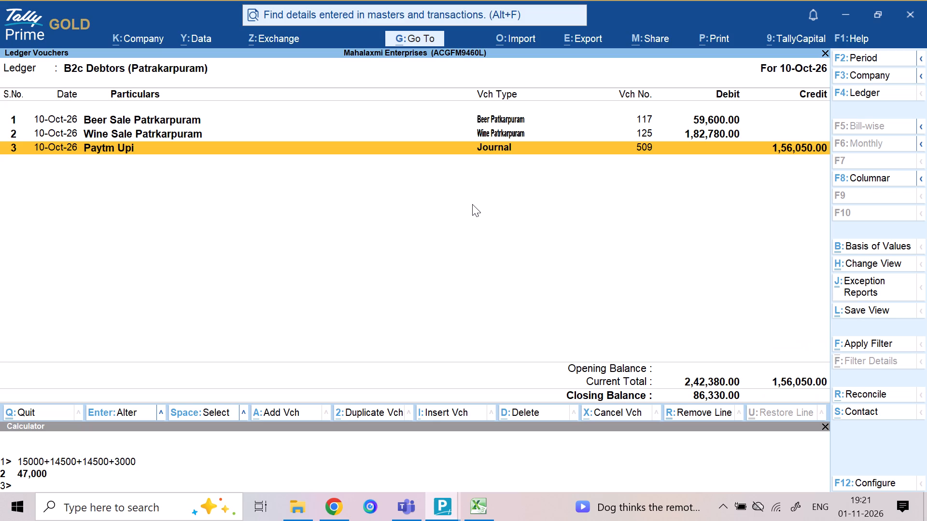
# Reopen the 10-Oct-26 journal and replace the Paytm Upi debit ledger with Cash Patrkarpuram.
pyautogui.press('Return')
pyautogui.press('Return')
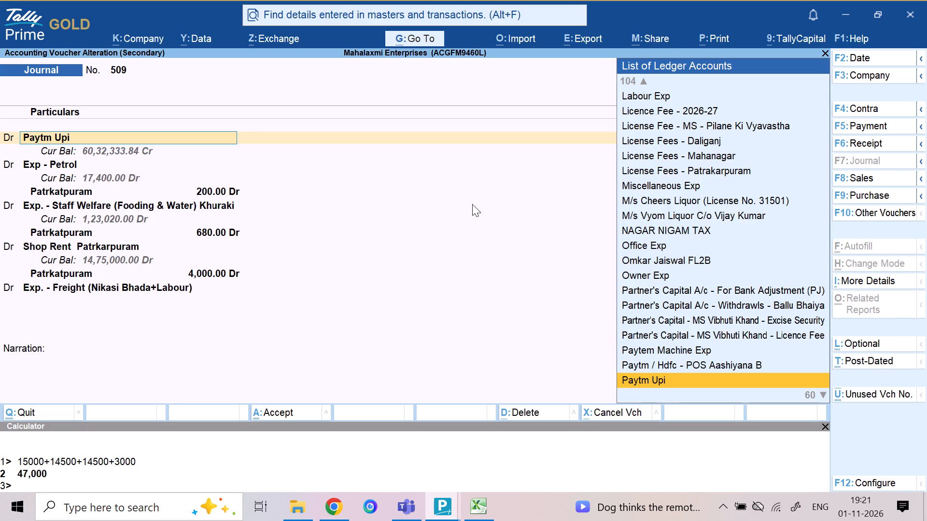
pyautogui.write('cas')
pyautogui.press('Down')
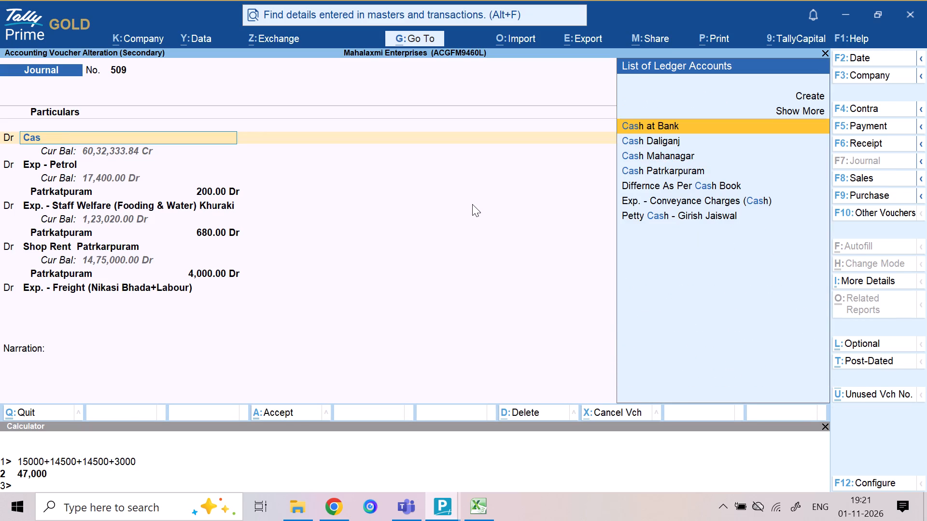
pyautogui.press('Down')
pyautogui.press('Down')
pyautogui.press('Down')
pyautogui.press('Return')
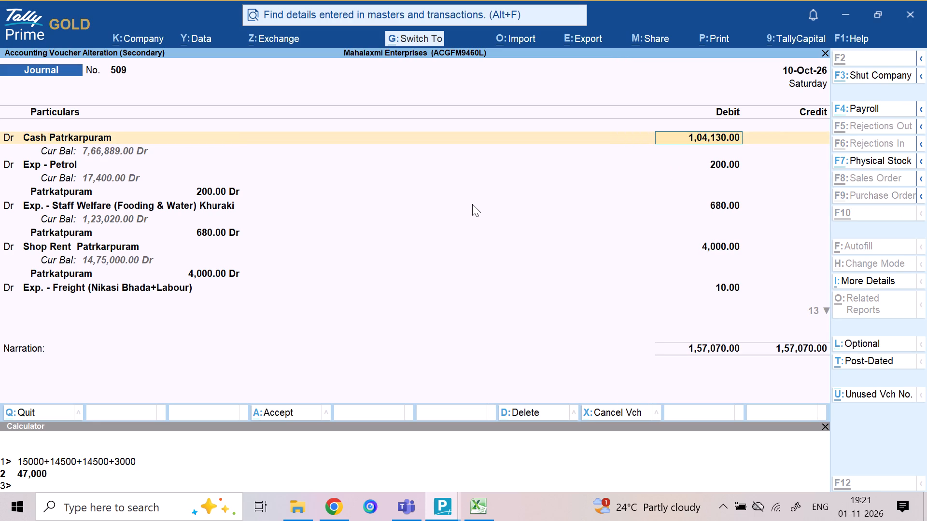
# Set the Cash Patrkarpuram debit to 86,680 and allocate the full amount to the Patrkatpuram cost centre.
pyautogui.hotkey('ctrl', 'c')
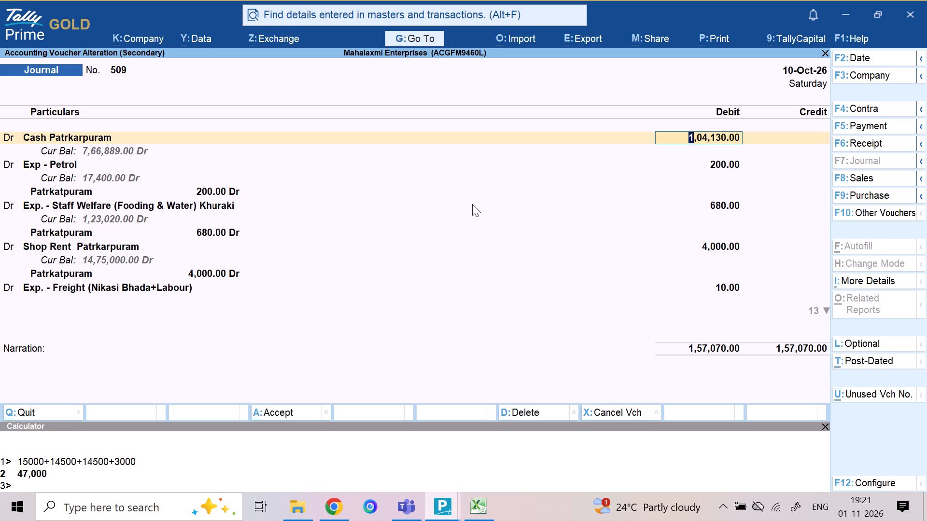
pyautogui.write('868')
pyautogui.press('Escape')
pyautogui.write('868')
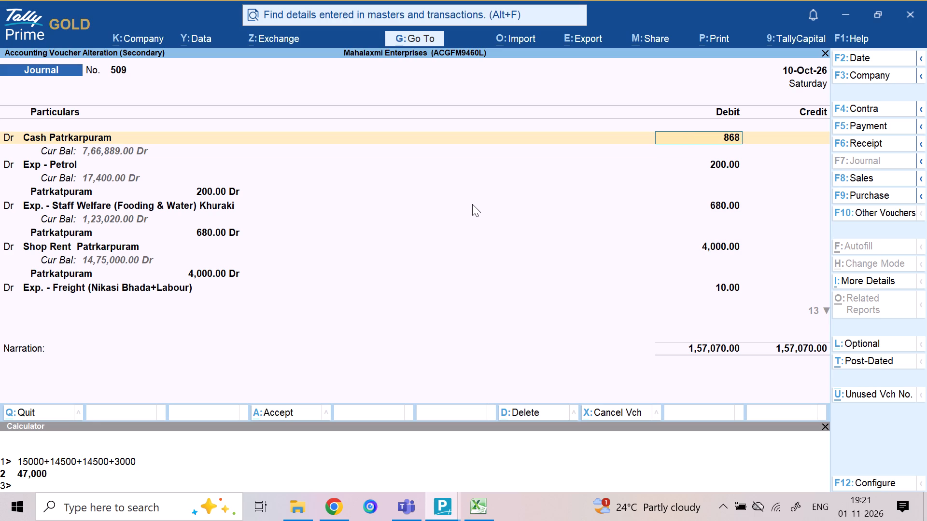
pyautogui.press('BackSpace')
pyautogui.write('680')
pyautogui.press('Return')
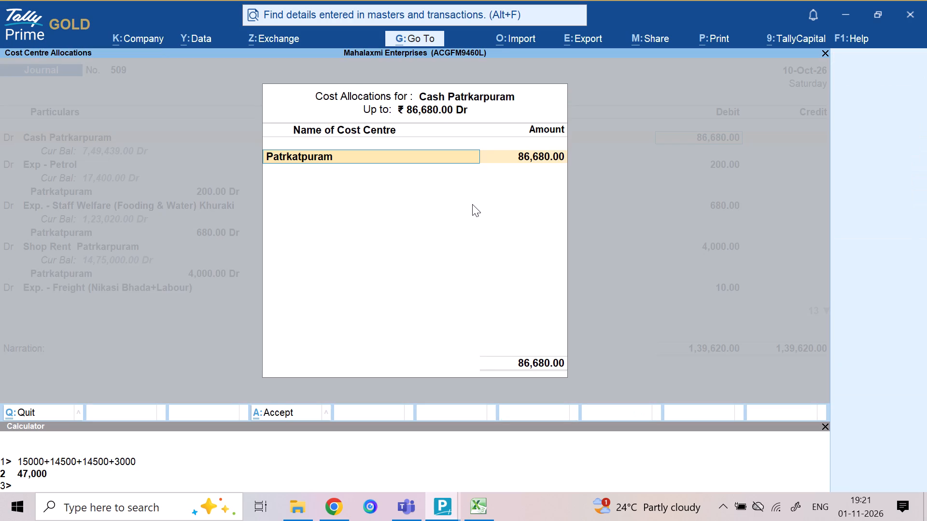
pyautogui.press('Return')
pyautogui.press('Return')
pyautogui.press('Return')
pyautogui.press('Return')
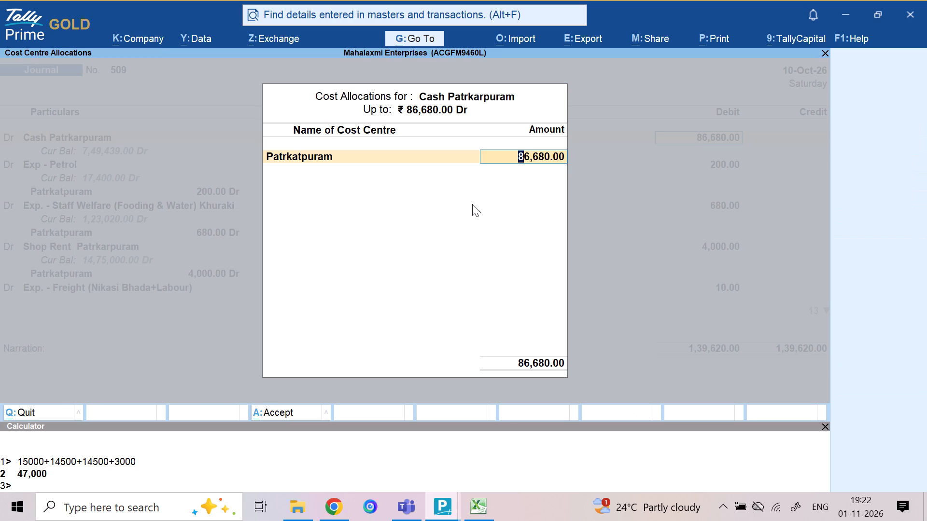
pyautogui.press('Return')
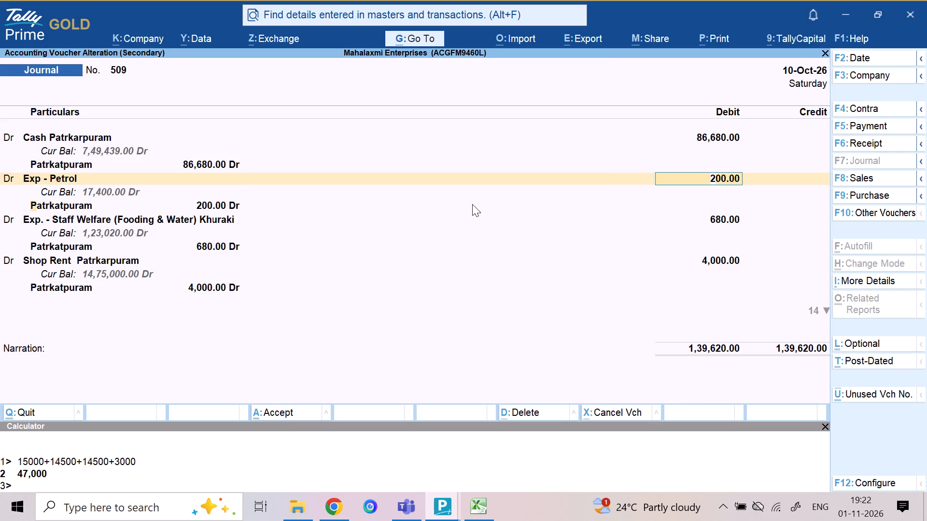
# Replace the Short & Excess (Patrkarpuram) credit line, after the existing expense debits, with a Paytm Upi debit of 1,04,130.
pyautogui.press('BackSpace')
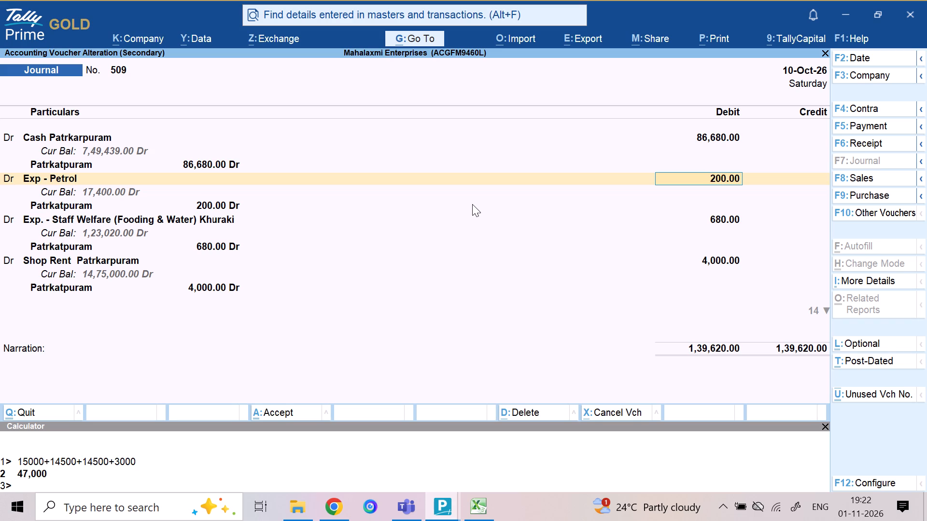
pyautogui.press('Return')
pyautogui.press('Return')
pyautogui.press('Return')
pyautogui.press('Return')
pyautogui.press('Return')
pyautogui.press('Return')
pyautogui.press('Return')
pyautogui.press('Return')
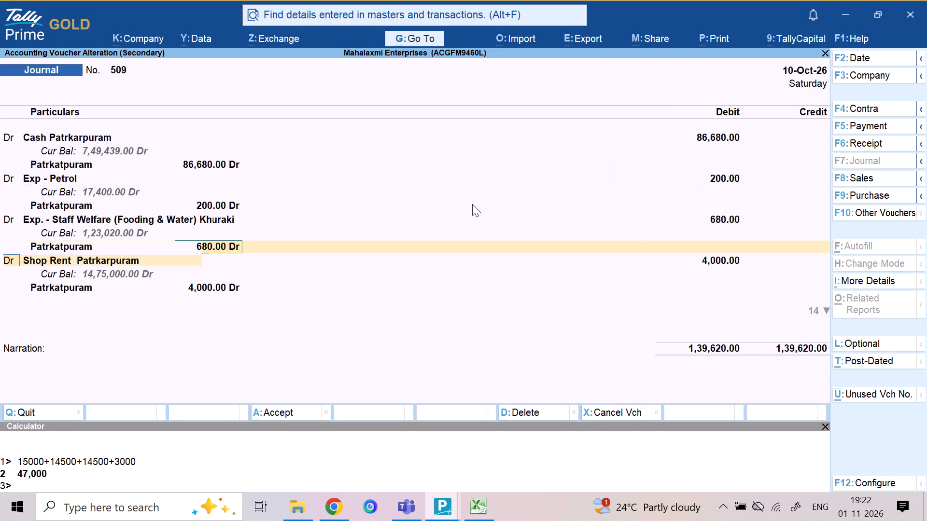
pyautogui.press('Return')
pyautogui.press('Return')
pyautogui.press('Return')
pyautogui.press('Return')
pyautogui.press('Return')
pyautogui.press('Return')
pyautogui.press('Return')
pyautogui.press('Return')
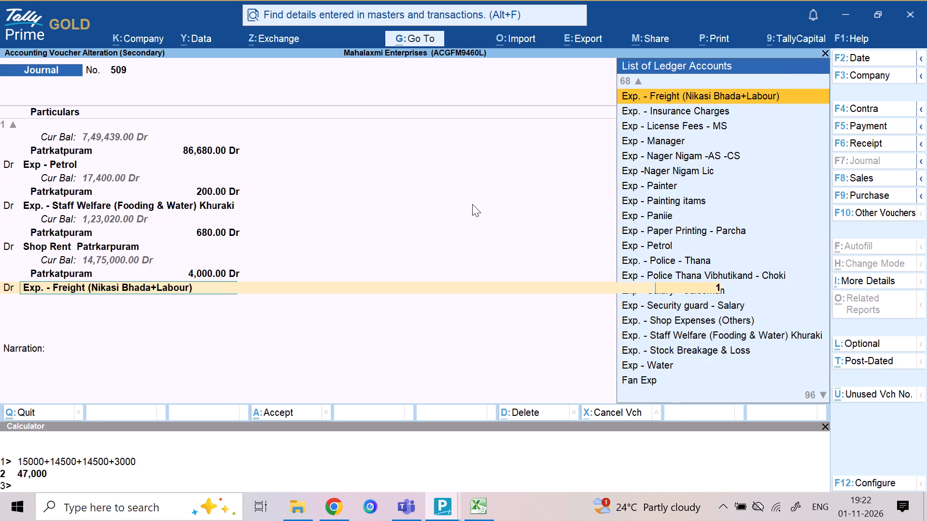
pyautogui.press('Return')
pyautogui.press('Return')
pyautogui.press('Return')
pyautogui.press('Return')
pyautogui.press('Return')
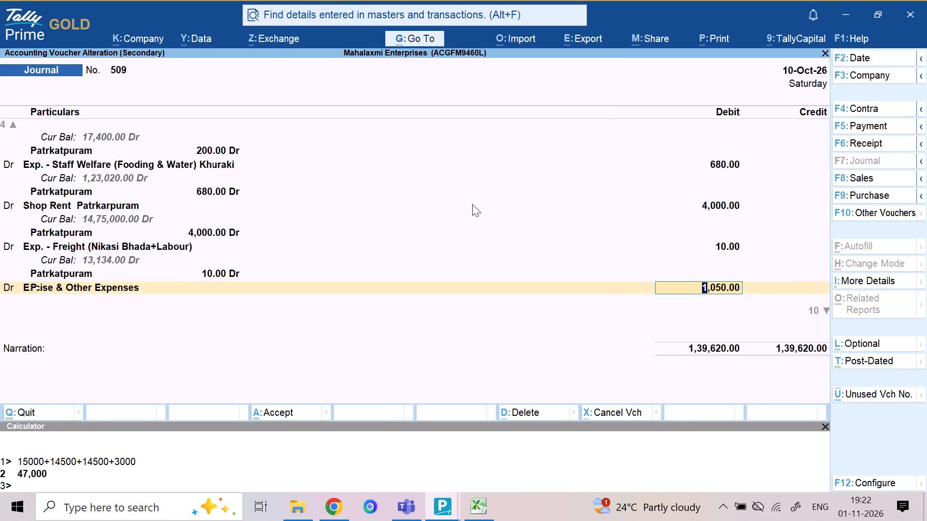
pyautogui.press('Return')
pyautogui.press('Return')
pyautogui.press('Return')
pyautogui.press('Return')
pyautogui.press('Return')
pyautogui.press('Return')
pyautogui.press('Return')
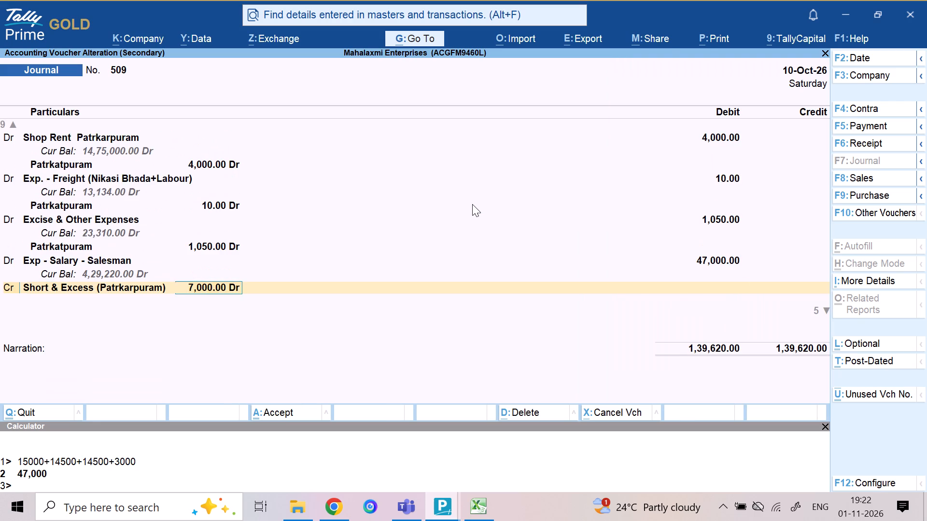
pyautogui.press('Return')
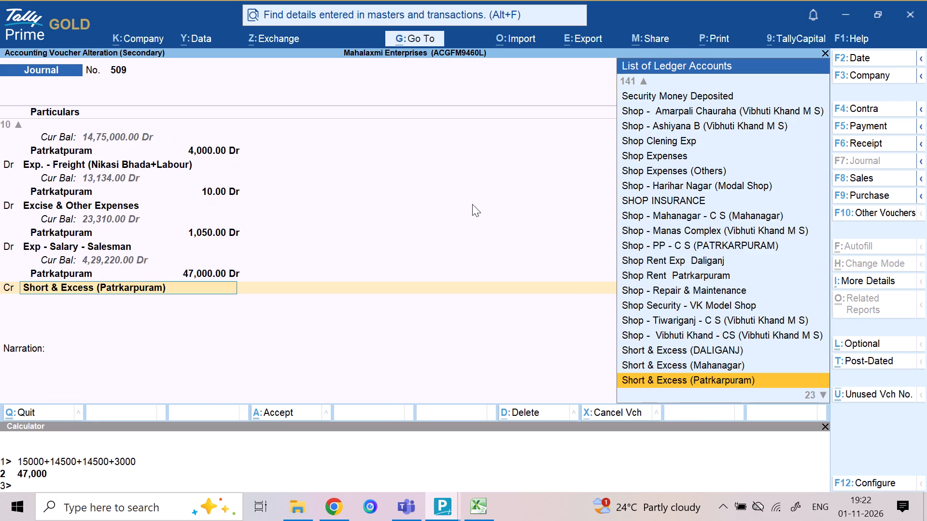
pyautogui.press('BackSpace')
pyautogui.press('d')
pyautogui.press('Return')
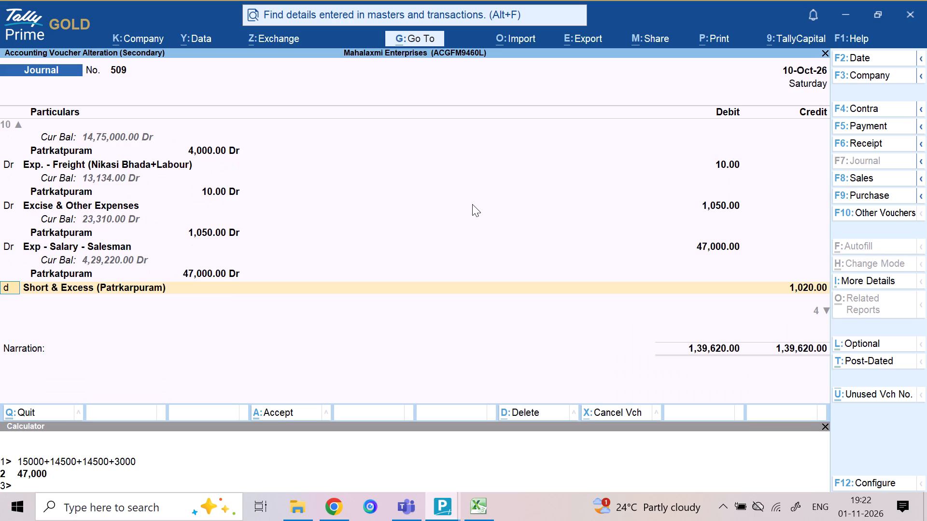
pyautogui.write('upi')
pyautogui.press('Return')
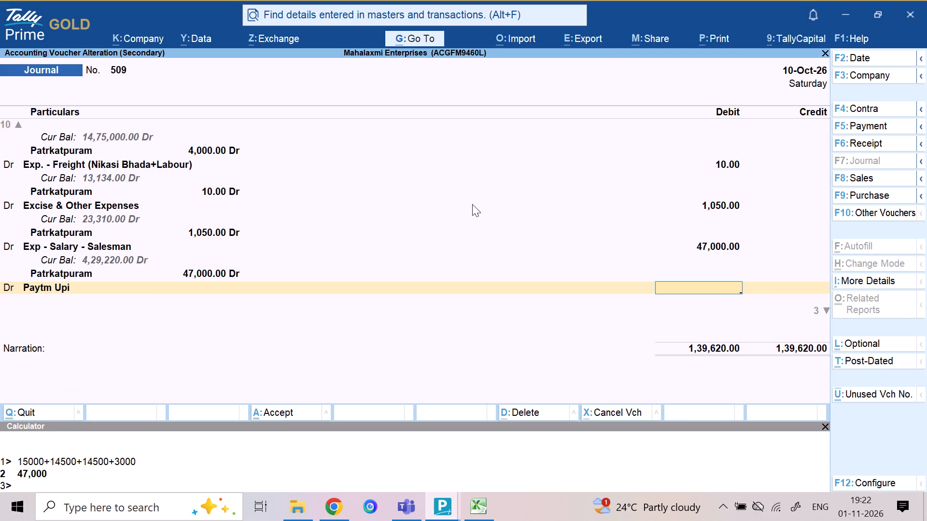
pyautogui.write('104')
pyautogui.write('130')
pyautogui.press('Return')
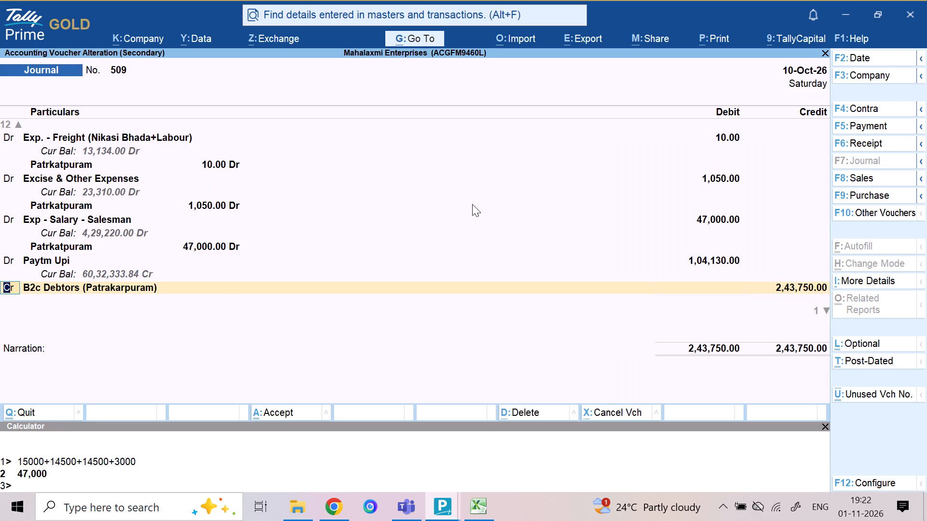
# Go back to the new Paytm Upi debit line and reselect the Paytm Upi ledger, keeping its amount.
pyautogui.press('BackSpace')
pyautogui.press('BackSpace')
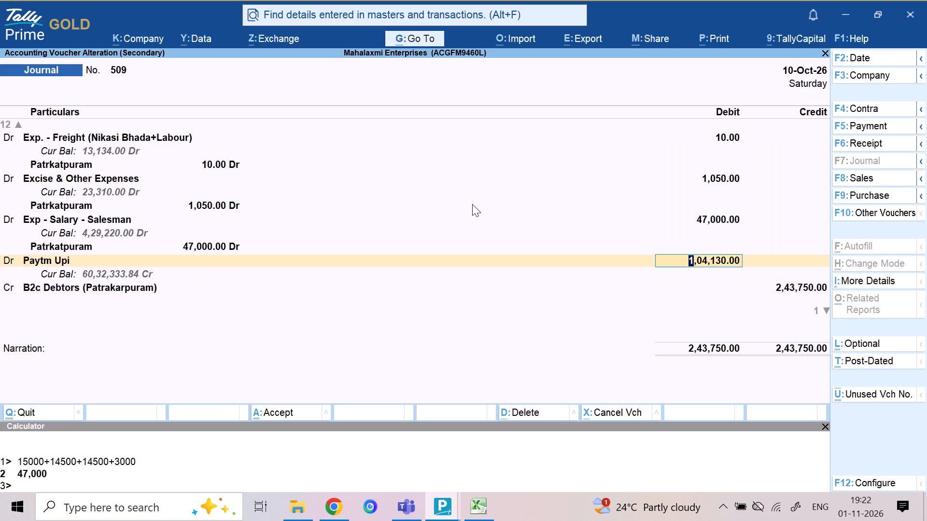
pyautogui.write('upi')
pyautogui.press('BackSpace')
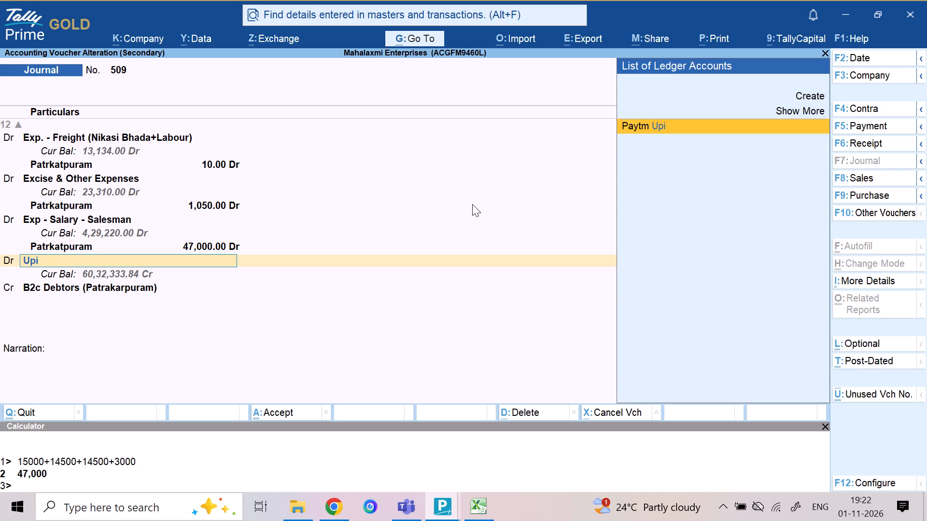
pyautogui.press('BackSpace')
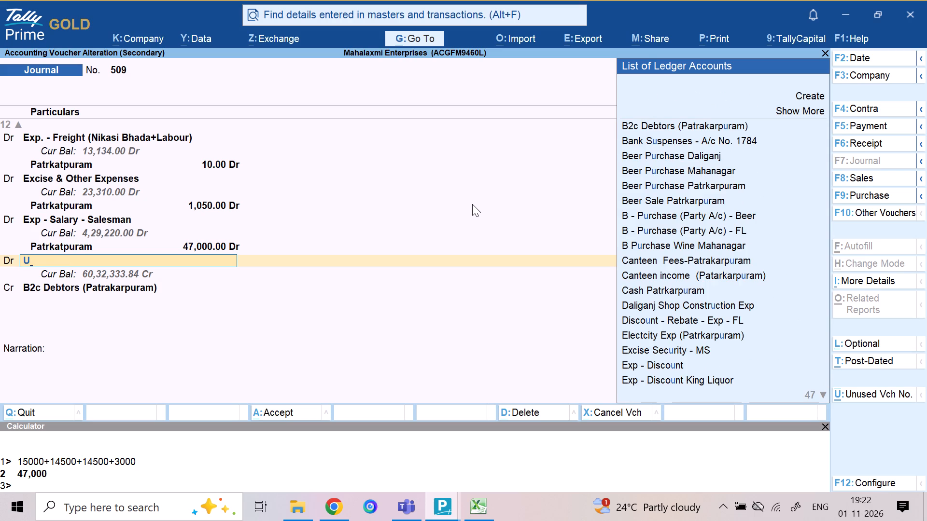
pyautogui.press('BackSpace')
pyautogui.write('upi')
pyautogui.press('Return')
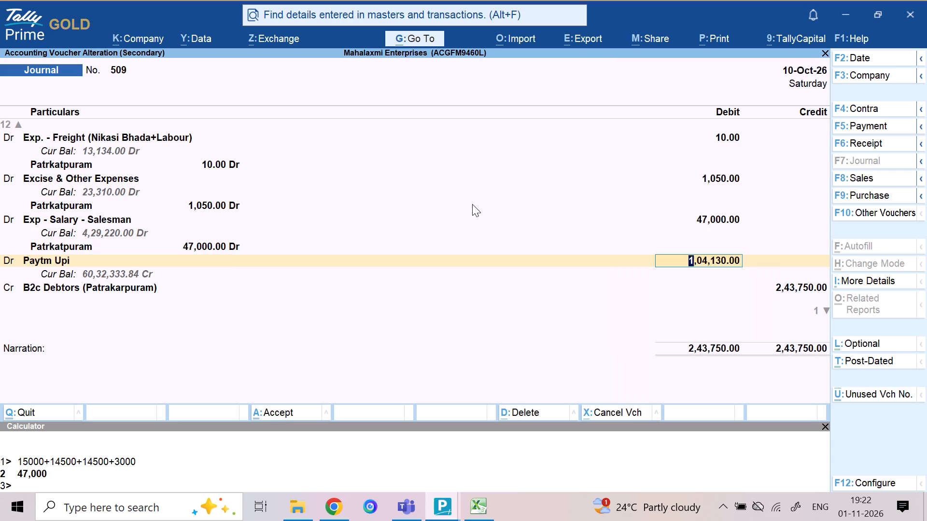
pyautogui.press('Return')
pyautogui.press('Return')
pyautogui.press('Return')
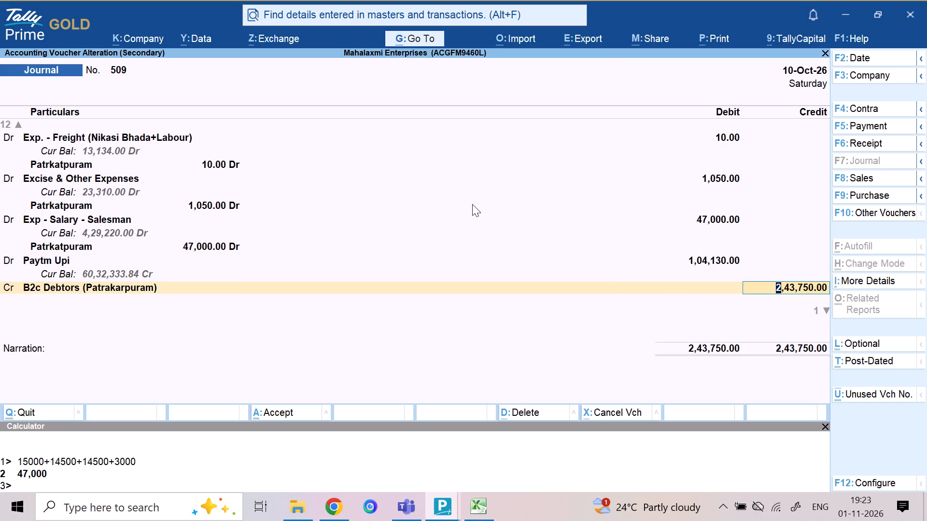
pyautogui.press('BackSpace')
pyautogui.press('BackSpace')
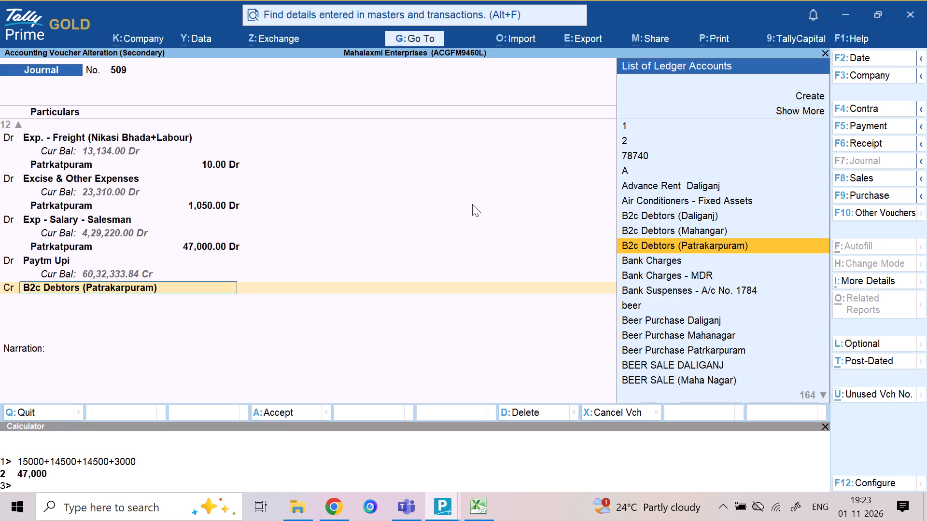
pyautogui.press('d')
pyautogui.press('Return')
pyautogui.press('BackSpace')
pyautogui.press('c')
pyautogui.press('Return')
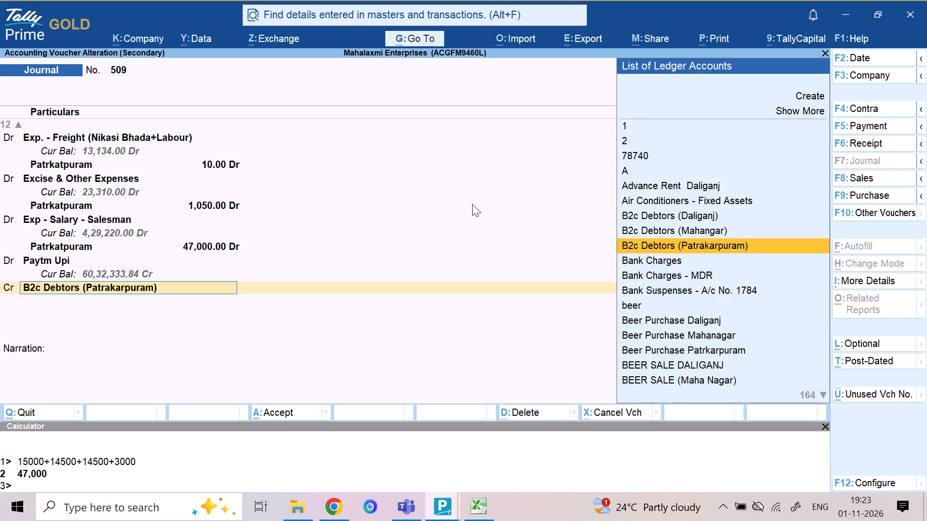
# Replace the B2c Debtors (Patrakarpuram) ledger on the credit line with Short & Excess (Patrkarpuram) and set its credit to 1,020.
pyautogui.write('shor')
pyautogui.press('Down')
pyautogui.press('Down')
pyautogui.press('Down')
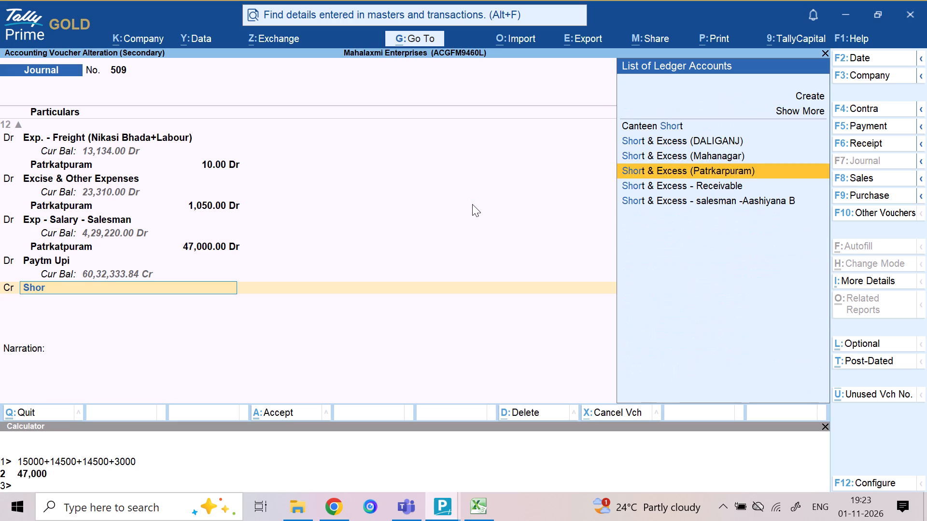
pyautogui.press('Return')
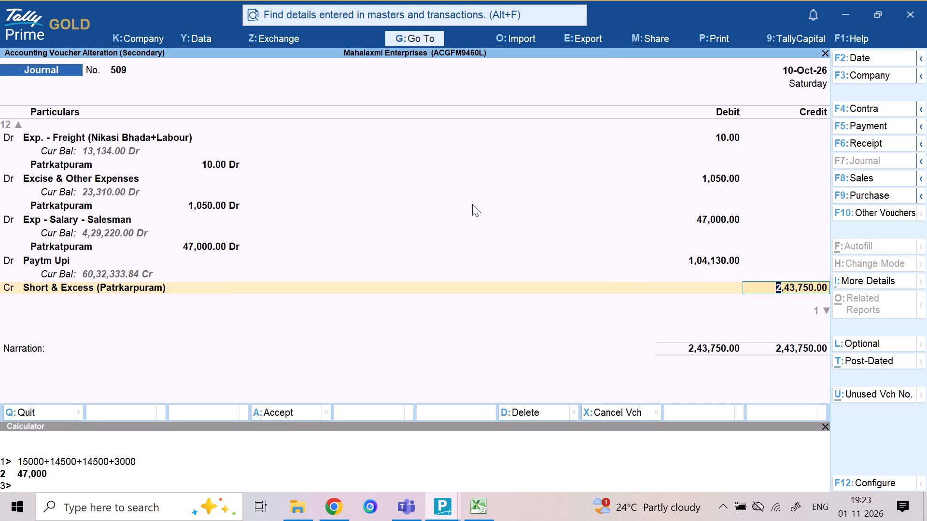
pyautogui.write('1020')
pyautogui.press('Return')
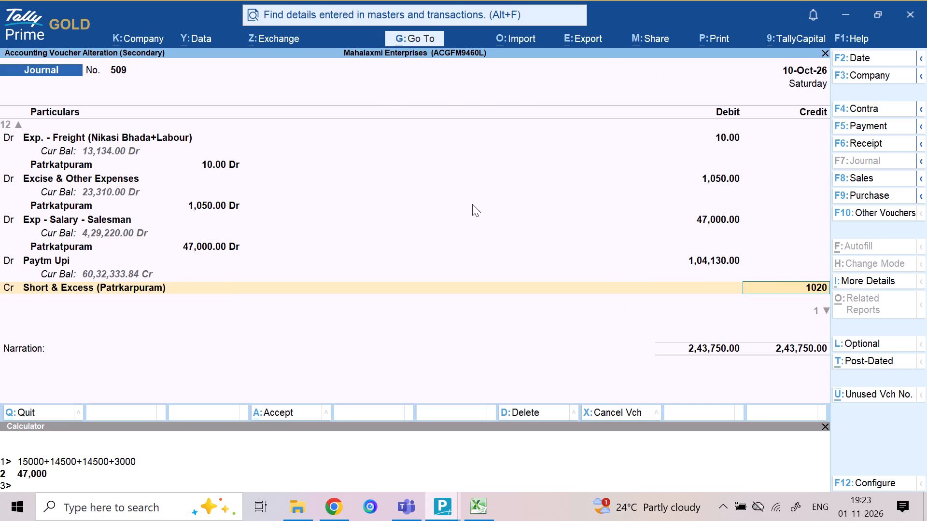
# Allocate the 1,020 Short & Excess (Patrkarpuram) credit bill-wise as a New Ref named 10-10-26.
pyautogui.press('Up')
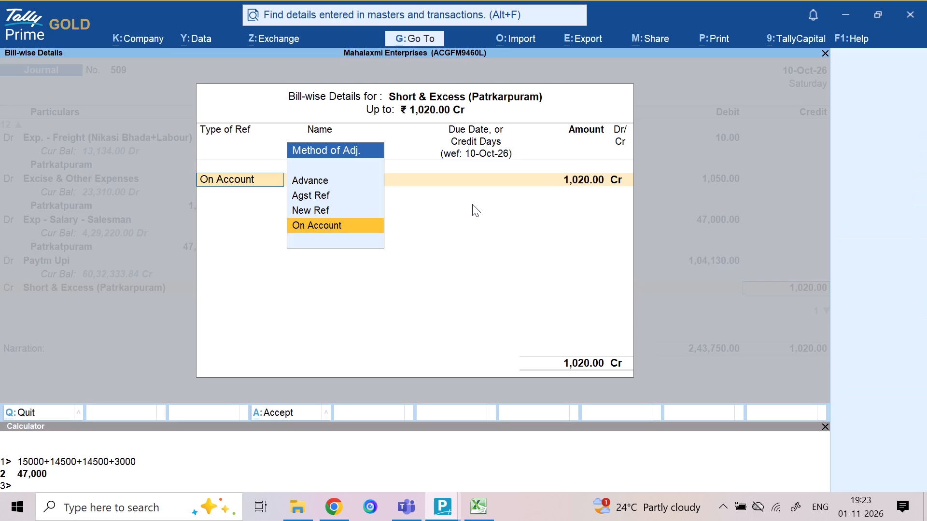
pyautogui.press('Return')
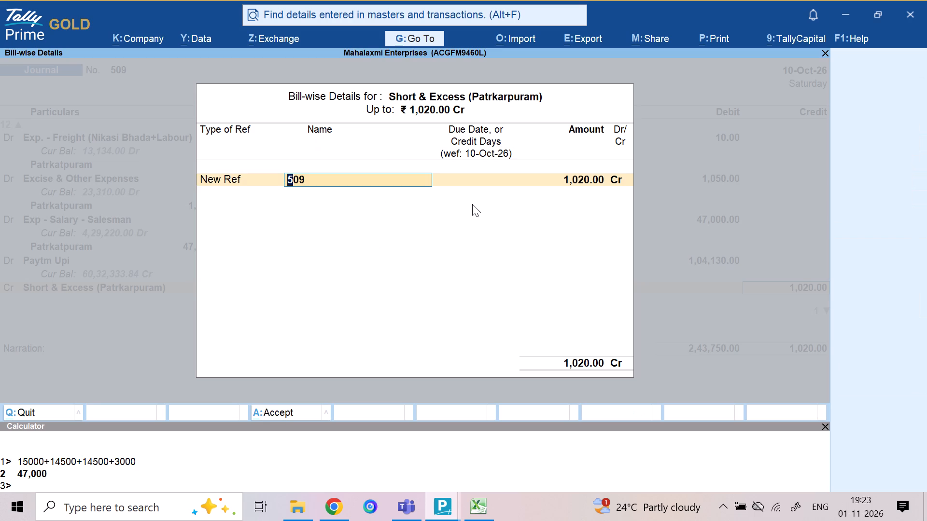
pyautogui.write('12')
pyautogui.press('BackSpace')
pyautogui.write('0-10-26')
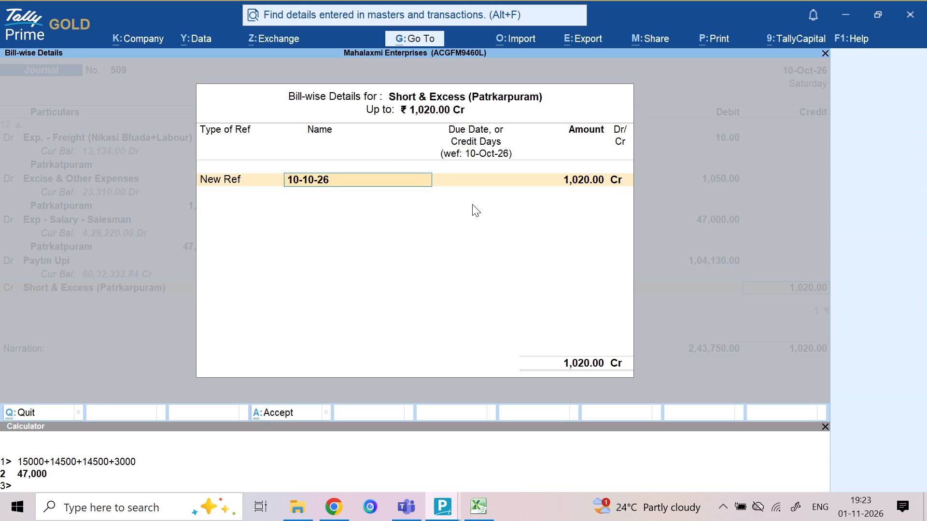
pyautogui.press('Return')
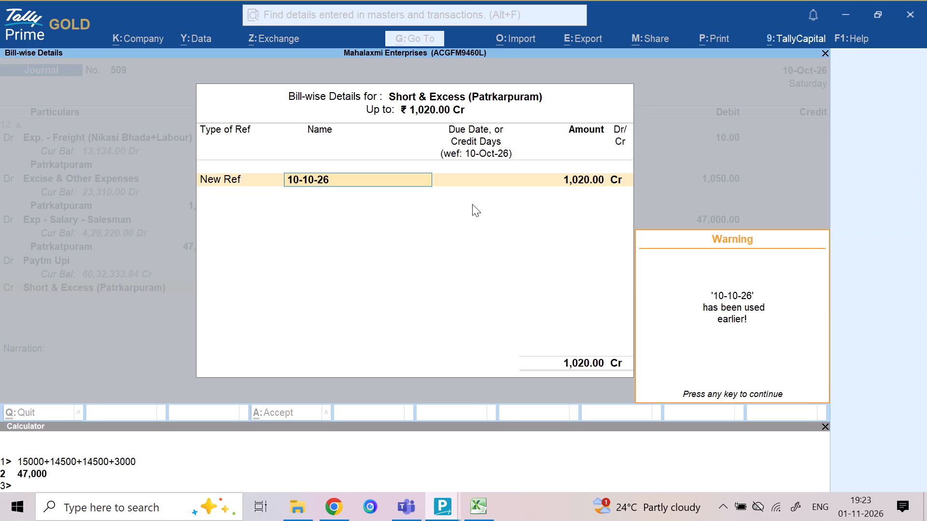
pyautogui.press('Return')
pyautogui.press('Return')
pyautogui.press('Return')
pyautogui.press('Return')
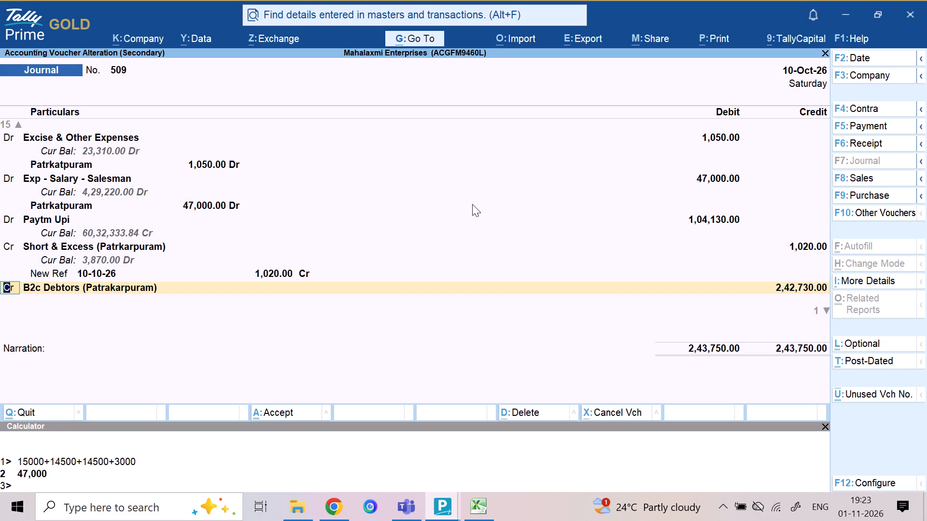
# Enter B2c Debtors (Patrakarpuram) as the balancing credit ledger for 2,42,730.
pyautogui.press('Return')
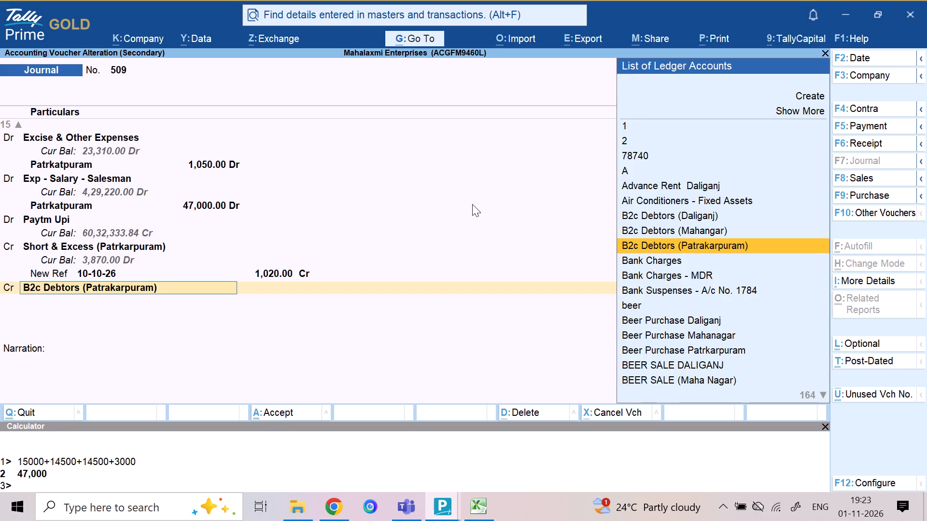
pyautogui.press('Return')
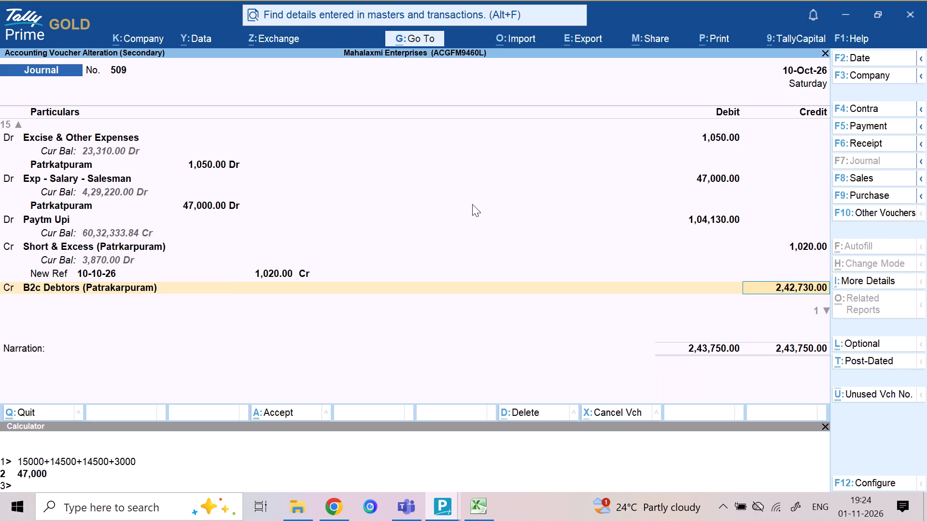
# Set the Exp - Salary - Salesman debit to 44,000, keeping its full amount allocated to the Patrkatpuram cost centre.
pyautogui.click(120, 196)
pyautogui.click(100, 137)
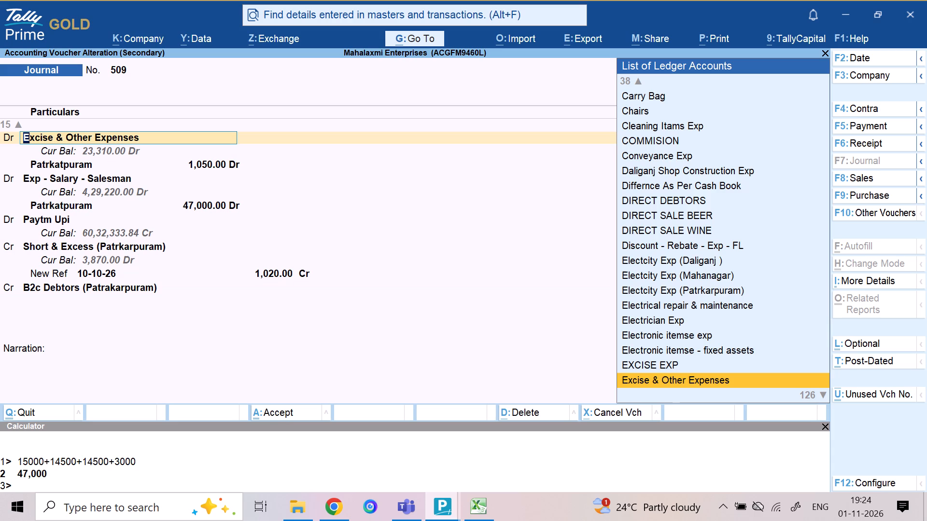
pyautogui.press('Return')
pyautogui.press('Return')
pyautogui.press('Return')
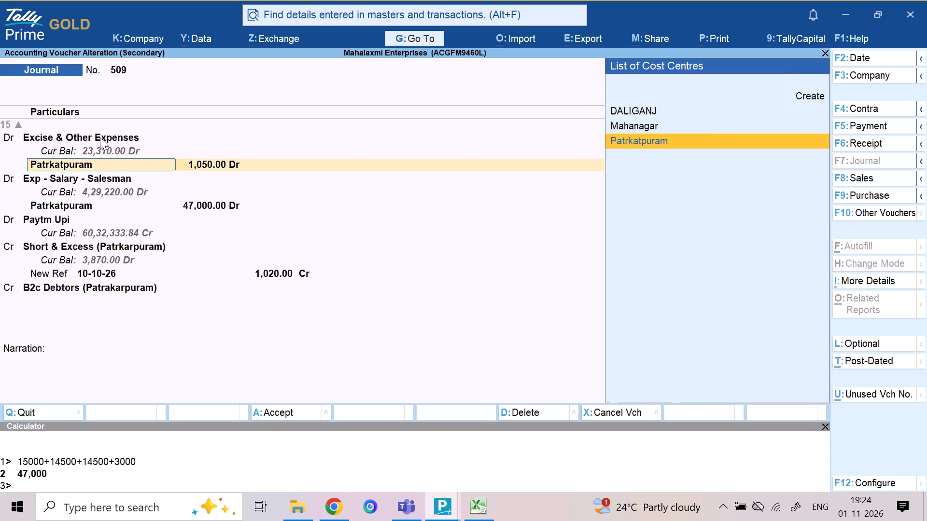
pyautogui.press('Return')
pyautogui.press('Return')
pyautogui.press('Return')
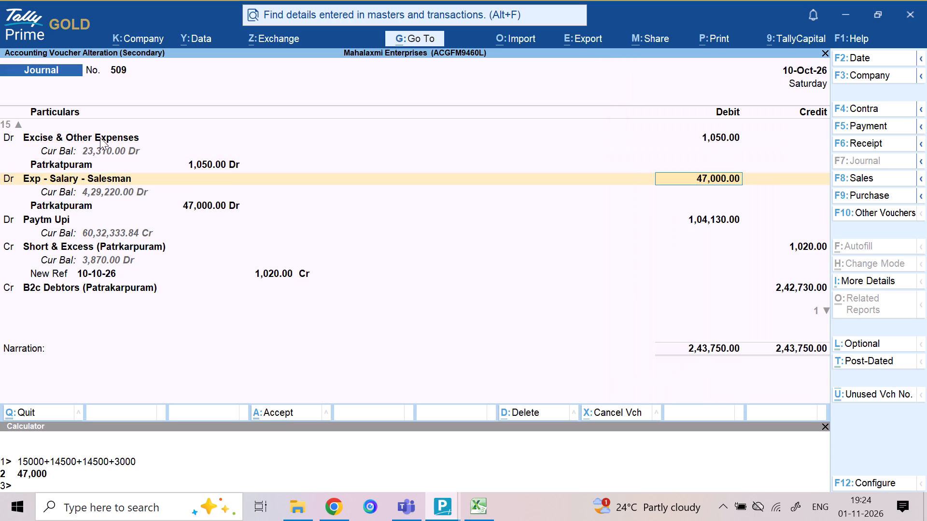
pyautogui.write('44000')
pyautogui.press('Return')
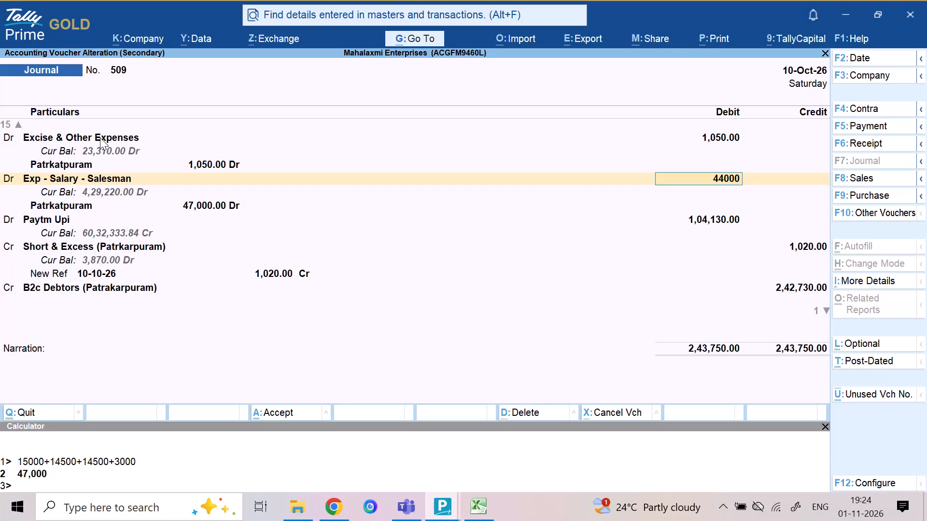
pyautogui.press('Return')
pyautogui.press('Return')
pyautogui.press('Return')
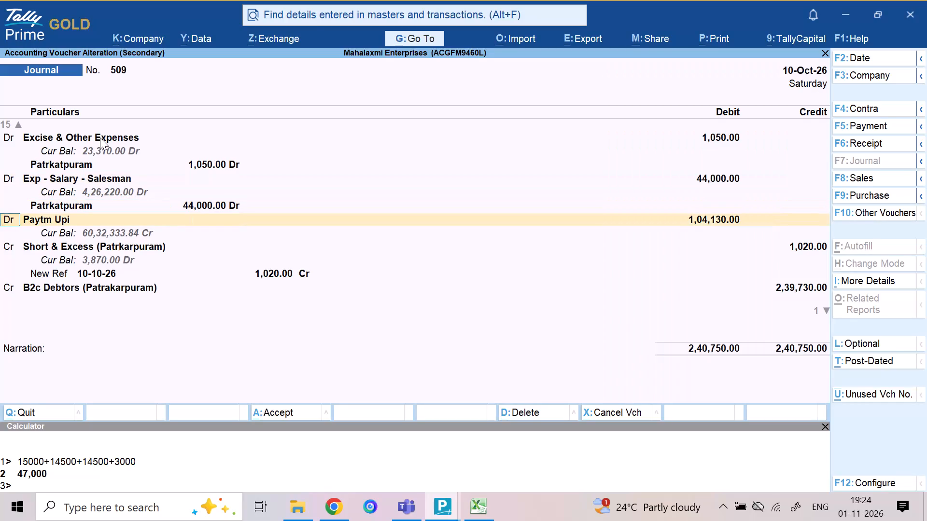
# Change the Short & Excess (Patrkarpuram) credit line to a debit and replace its ledger with Exp. - Stock Breakage & Loss.
pyautogui.press('Return')
pyautogui.press('Return')
pyautogui.press('Return')
pyautogui.press('BackSpace')
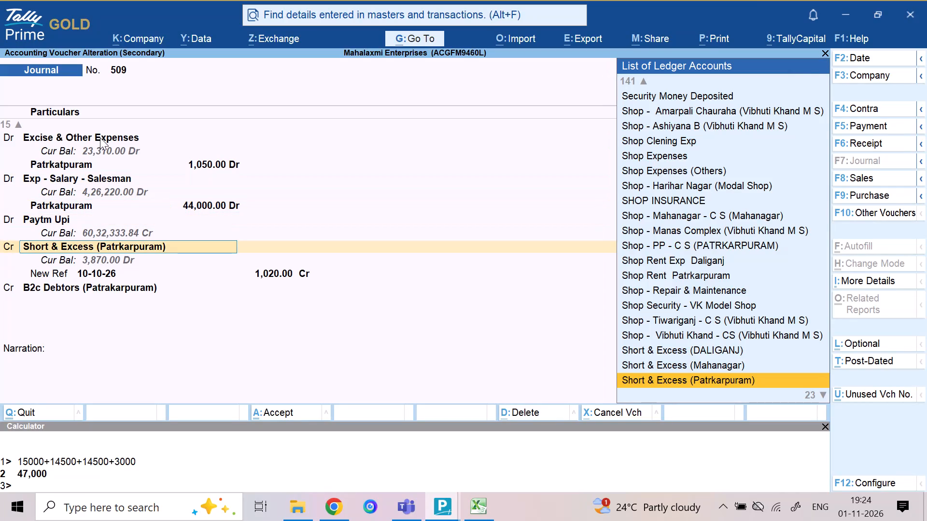
pyautogui.press('d')
pyautogui.press('Return')
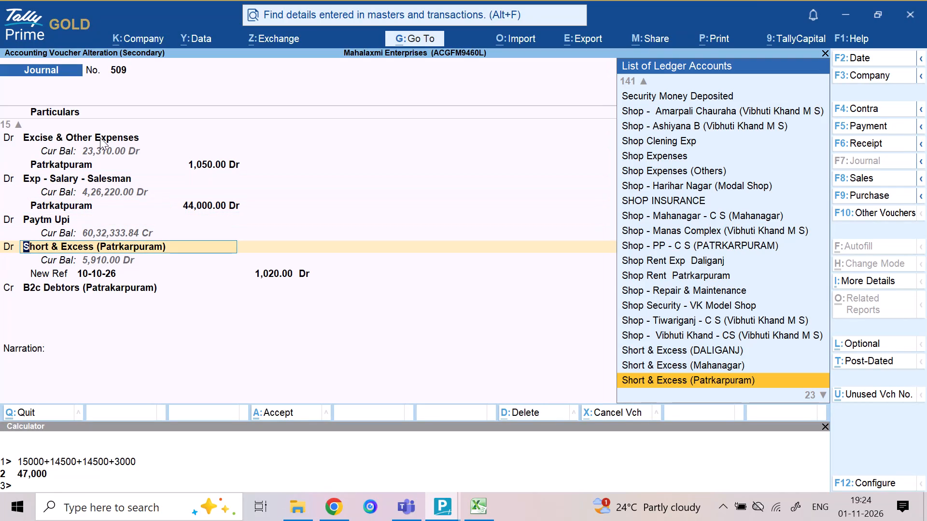
pyautogui.write('bra')
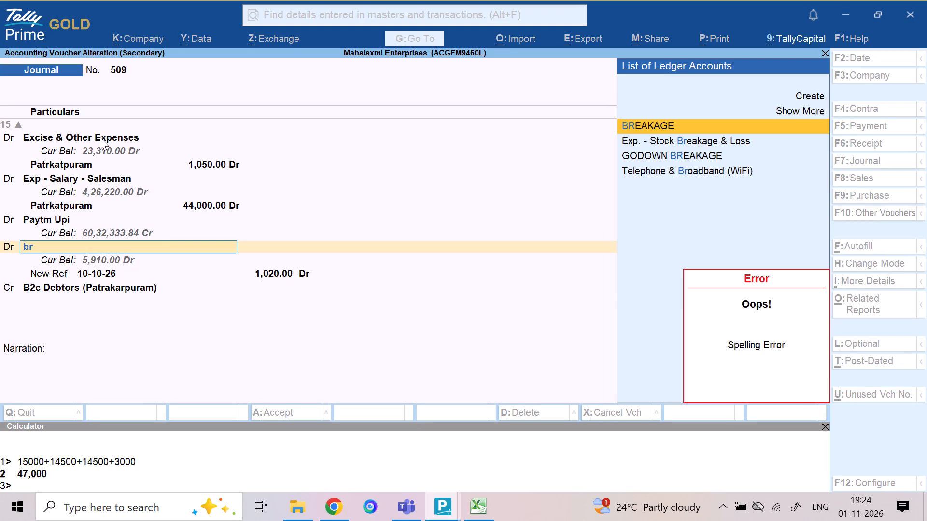
pyautogui.press('Down')
pyautogui.press('Return')
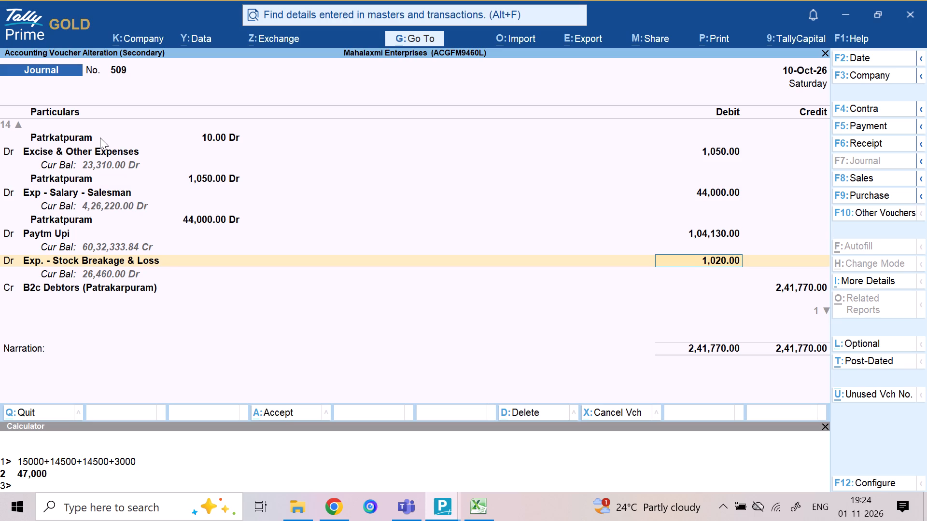
# Set the Exp. - Stock Breakage & Loss debit to 3,000 and allocate it to the DALIGANJ cost centre.
pyautogui.write('300')
pyautogui.press('0')
pyautogui.press('Return')
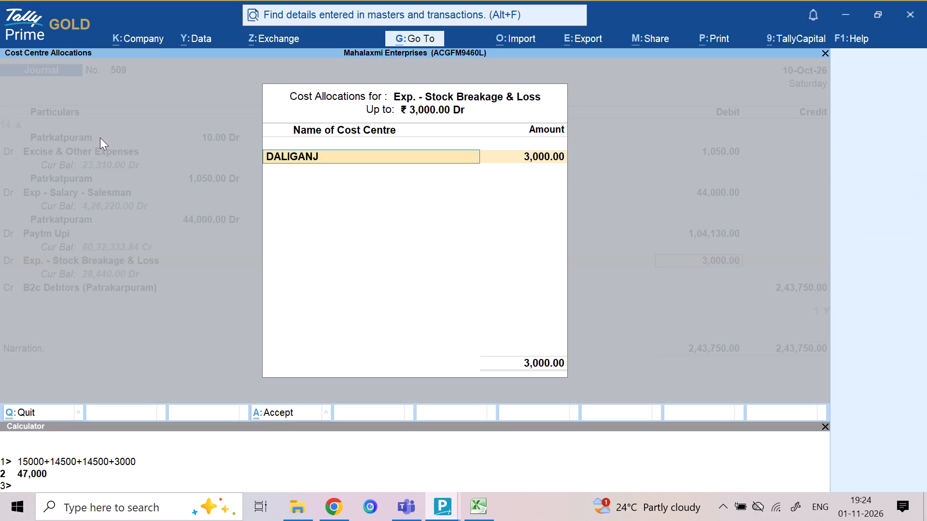
pyautogui.press('Return')
pyautogui.press('Return')
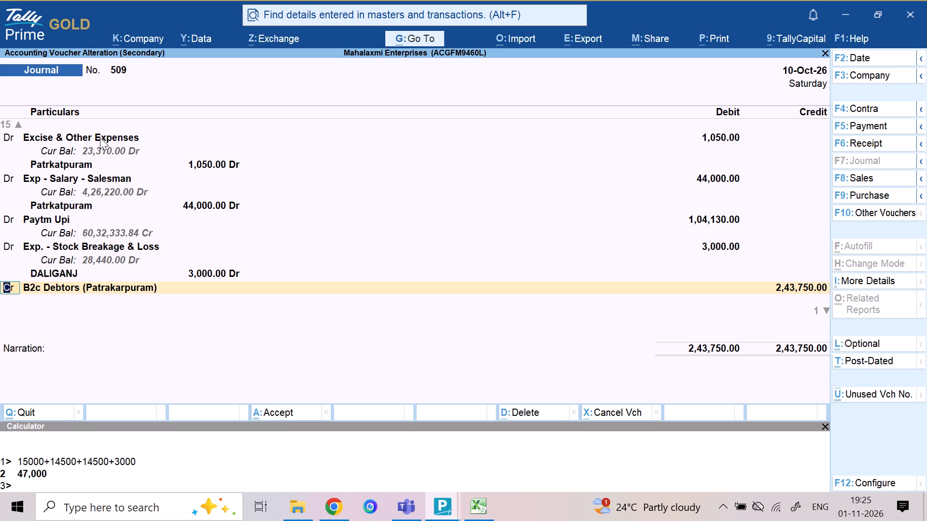
# Replace B2c Debtors (Patrakarpuram) on the credit line with Short & Excess (Patrkarpuram) and set its credit to 1,020.
pyautogui.press('Return')
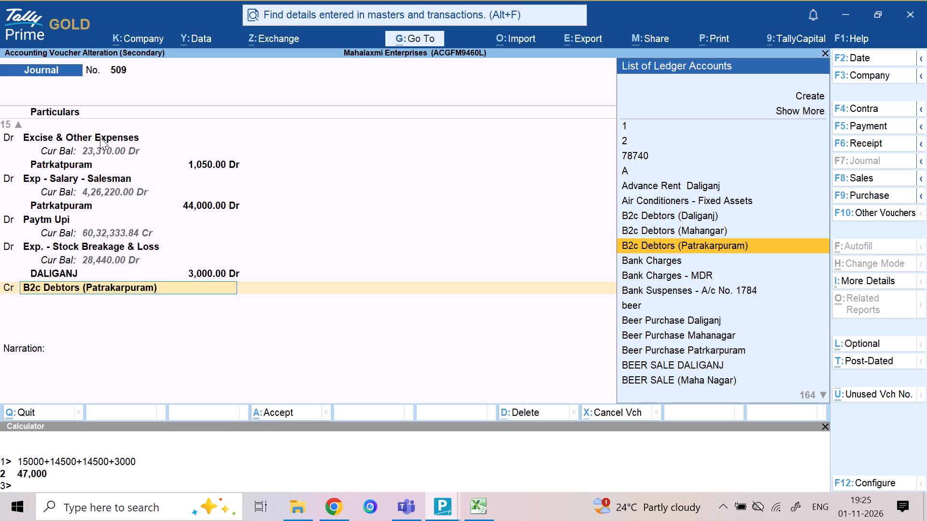
pyautogui.write('shor')
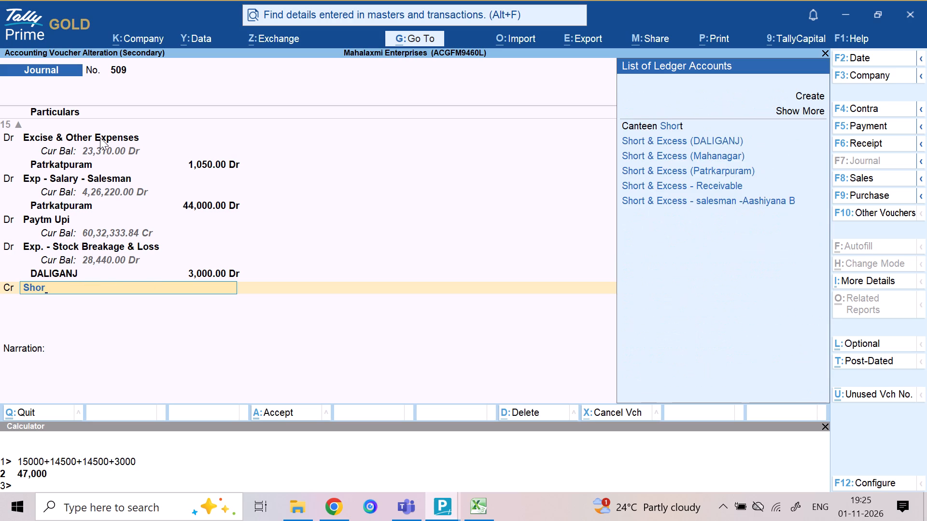
pyautogui.press('Down')
pyautogui.press('Down')
pyautogui.press('Down')
pyautogui.press('Return')
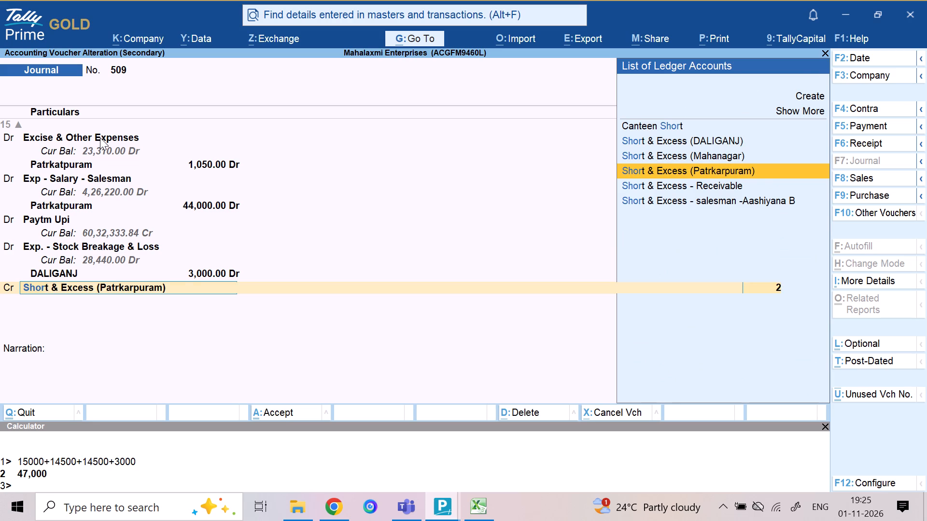
pyautogui.write('1020')
pyautogui.press('Return')
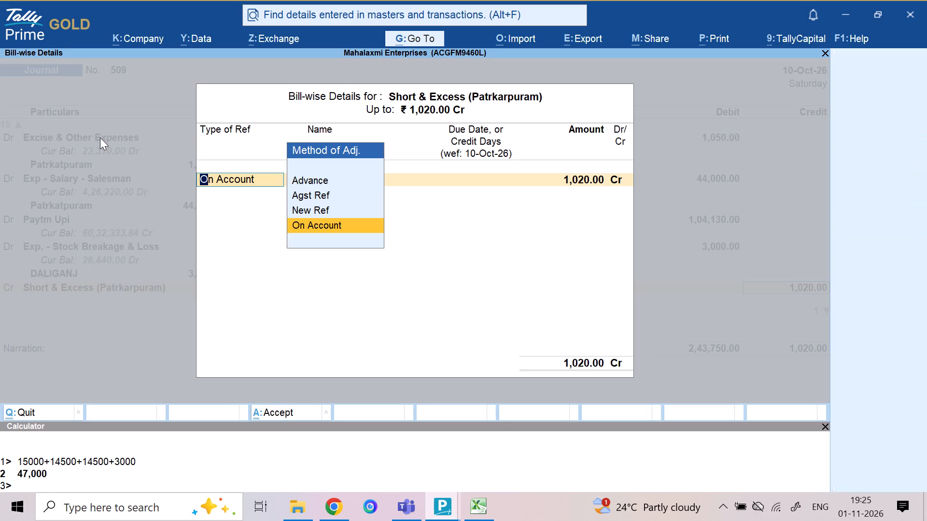
# Allocate the 1,020 Short & Excess (Patrkarpuram) credit bill-wise as a New Ref named 10-10-26.
pyautogui.press('Up')
pyautogui.press('Return')
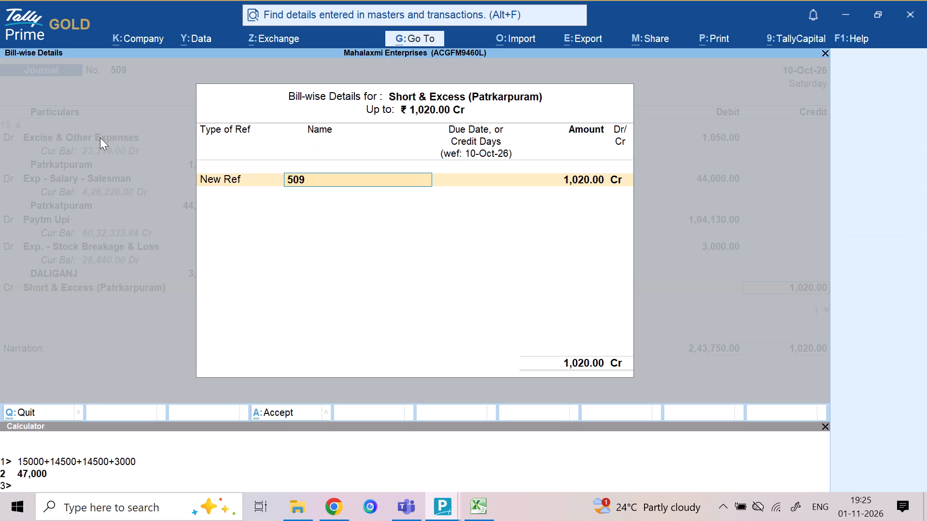
pyautogui.write('10-10-12')
pyautogui.press('BackSpace')
pyautogui.press('BackSpace')
pyautogui.write('26')
pyautogui.press('Return')
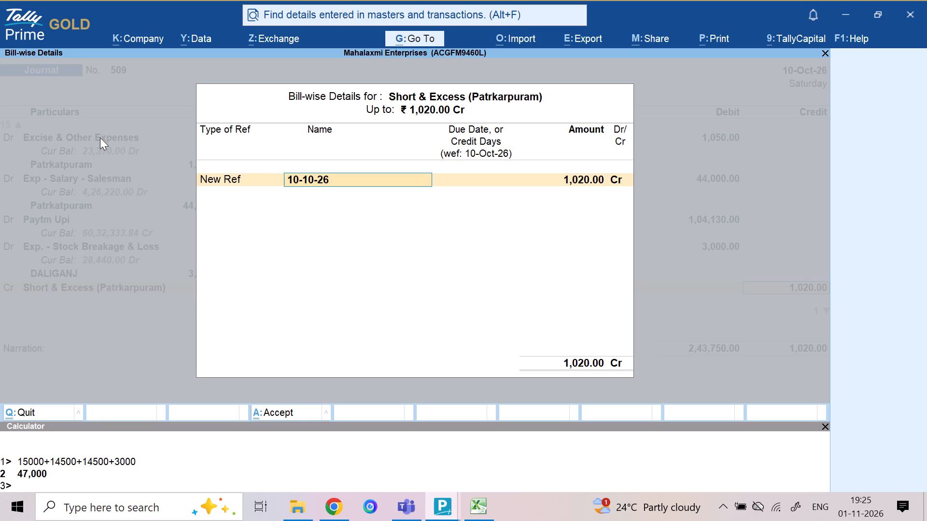
pyautogui.press('Return')
pyautogui.press('Return')
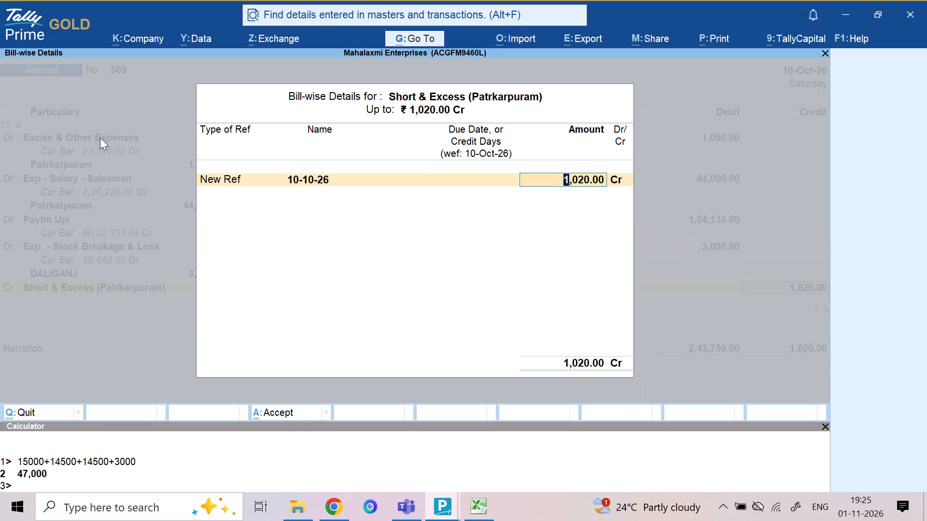
pyautogui.press('Return')
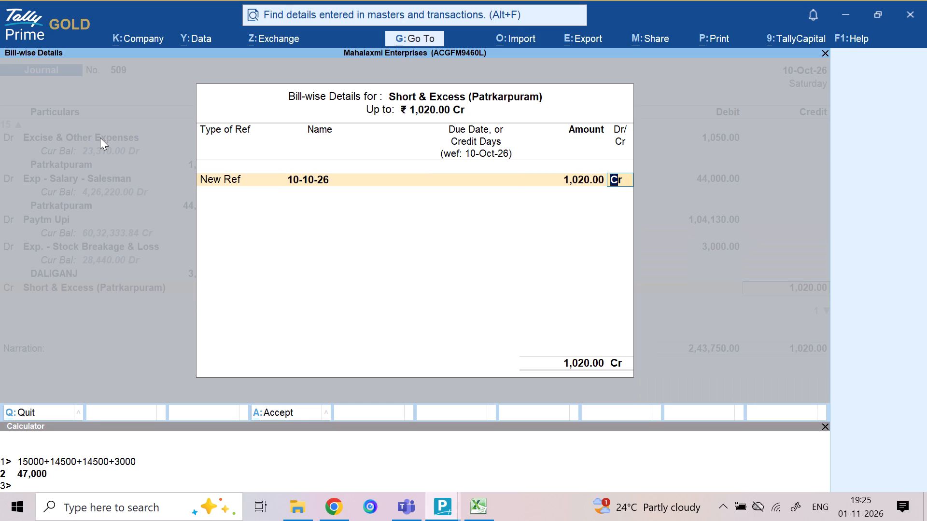
pyautogui.press('Return')
# Enter B2c Debtors (Patrakarpuram) as the balancing credit ledger for 2,42,730 and finish the entry without a narration.
pyautogui.press('Return')
pyautogui.press('Return')
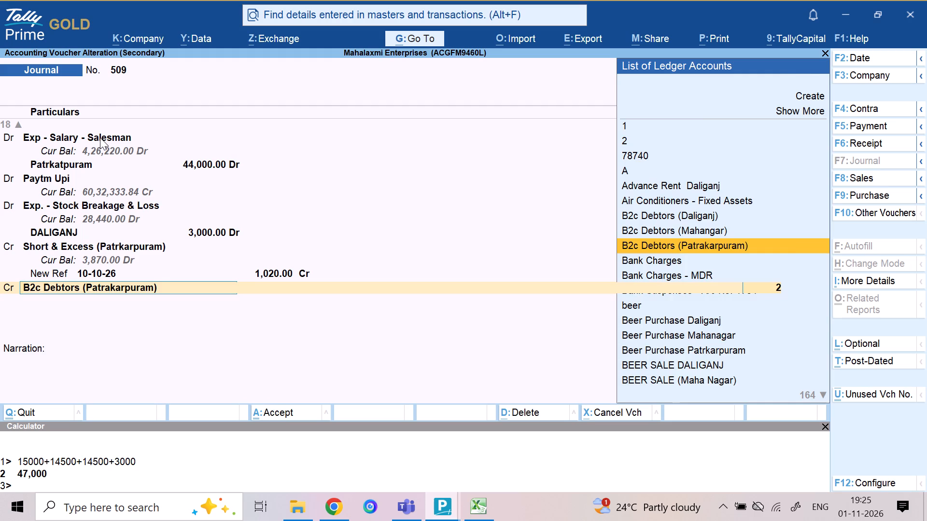
pyautogui.press('Return')
pyautogui.press('Return')
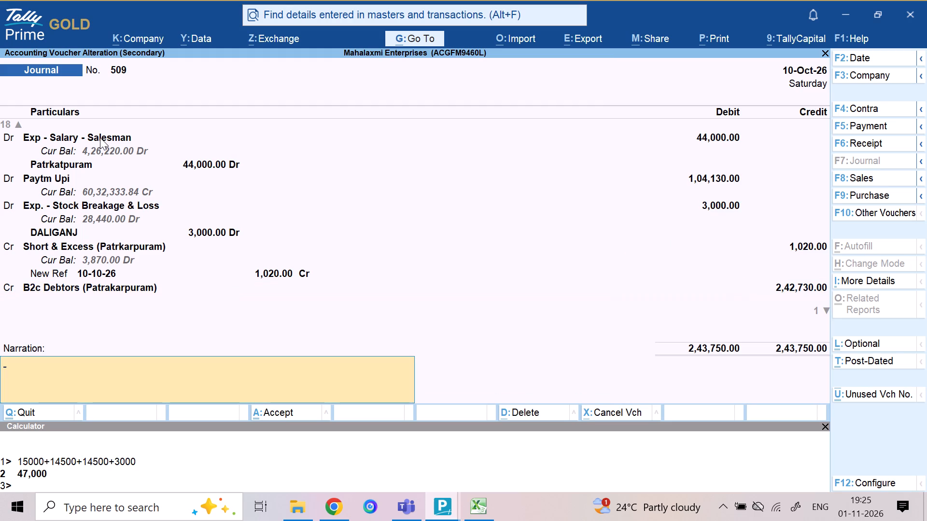
pyautogui.press('Return')
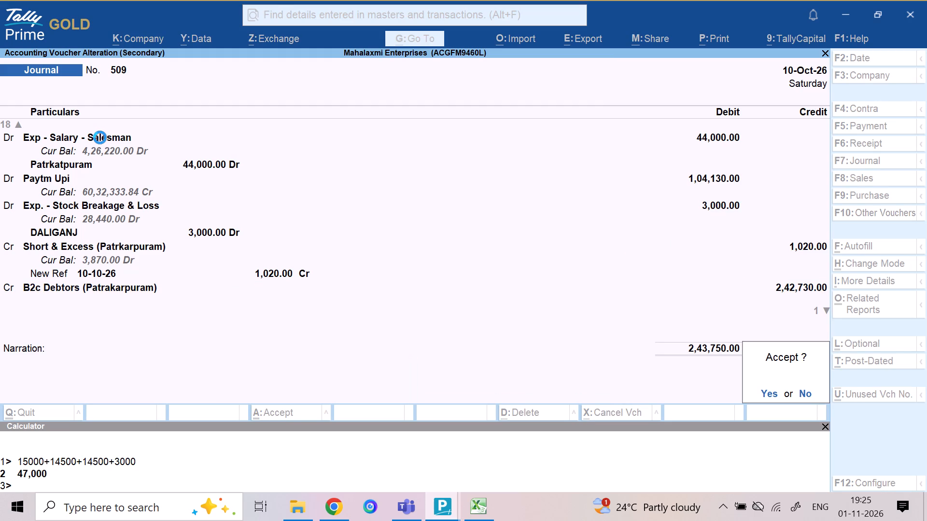
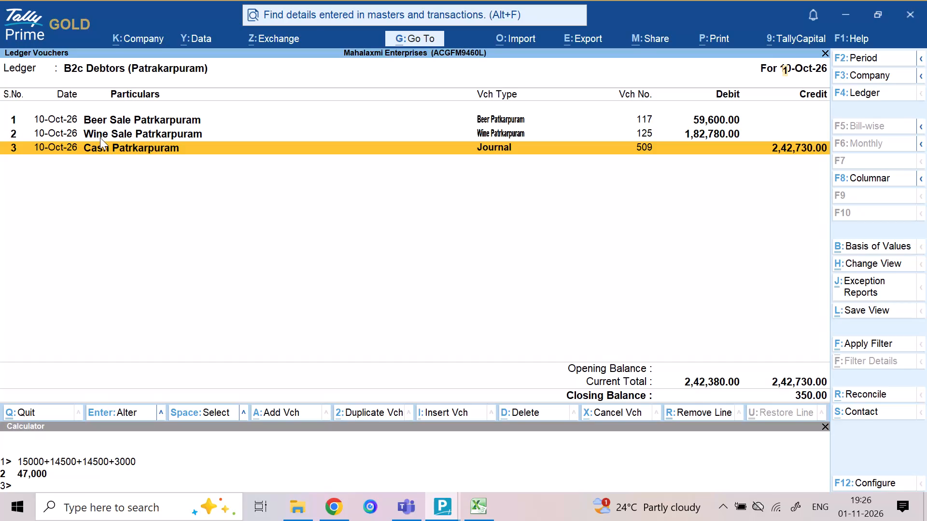
# In the 10-Oct-26 journal, set the Exp. - Staff Welfare (Fooding & Water) Khuraki debit to 340 for Patrkatpuram and save.
pyautogui.press('Return')
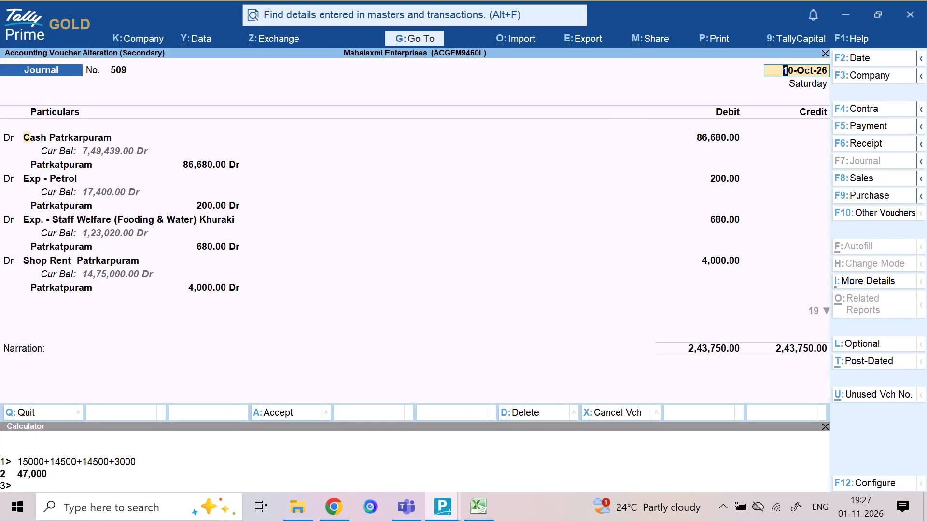
pyautogui.press('Return')
pyautogui.press('Return')
pyautogui.press('Return')
pyautogui.press('Return')
pyautogui.press('Return')
pyautogui.press('Return')
pyautogui.press('Return')
pyautogui.press('Return')
pyautogui.press('Return')
pyautogui.press('Return')
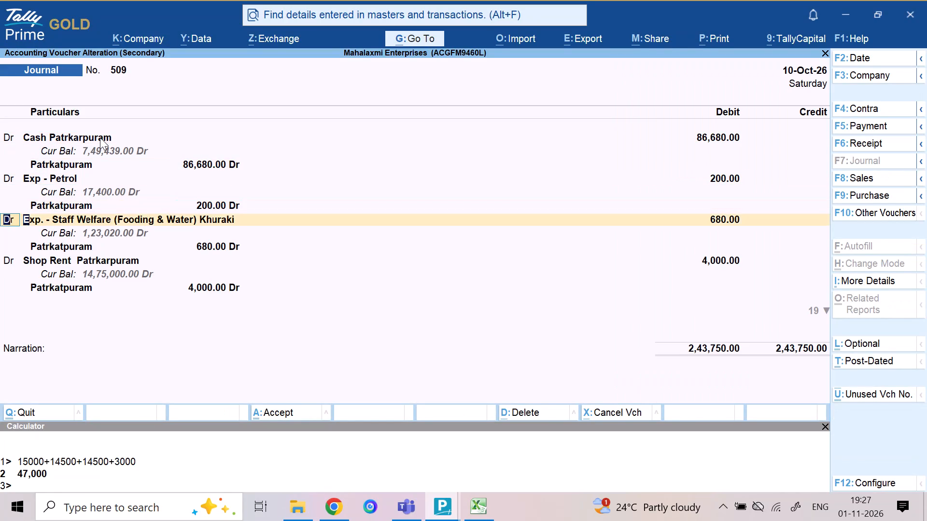
pyautogui.press('Return')
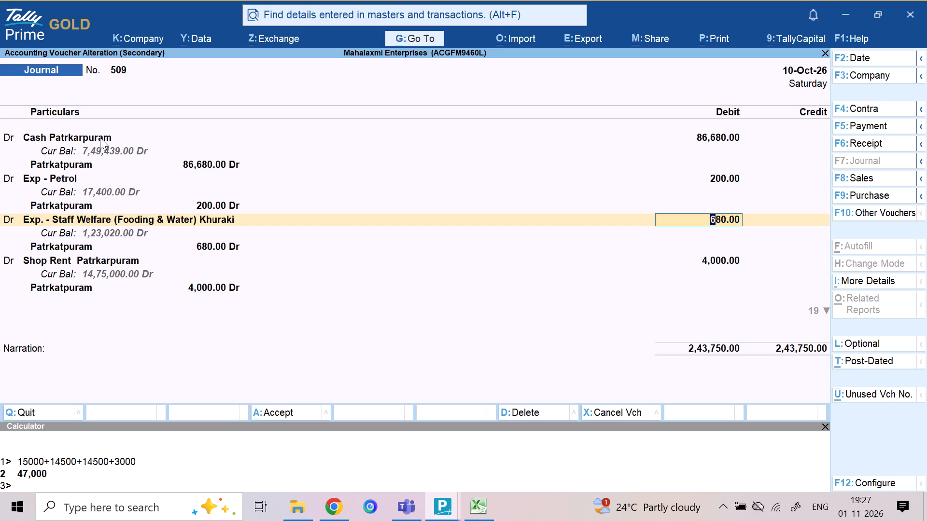
pyautogui.write('340')
pyautogui.press('Return')
pyautogui.press('Return')
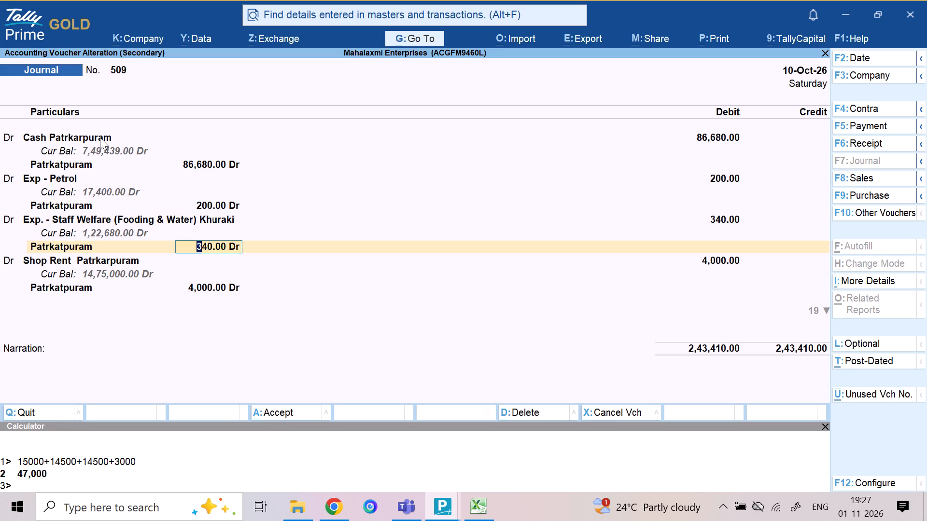
pyautogui.press('Return')
pyautogui.hotkey('ctrl', 'a')
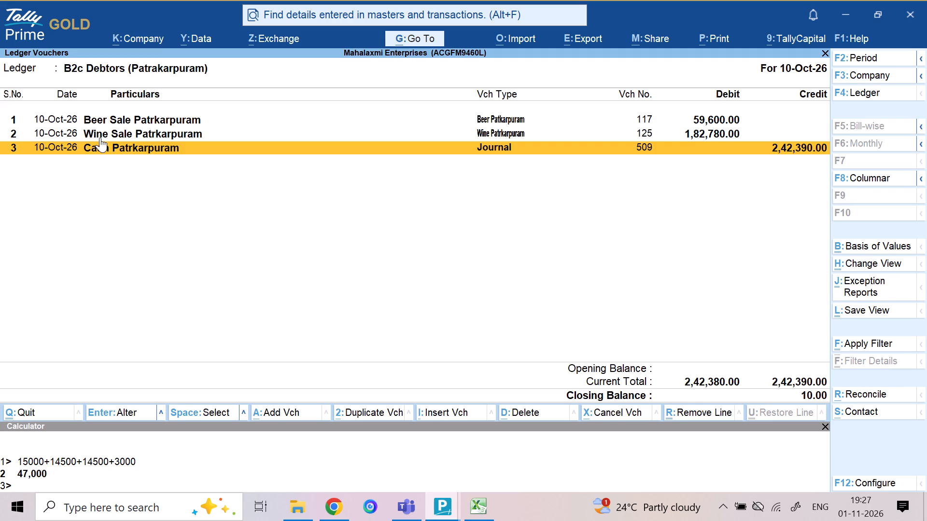
# Reopen the 10-Oct-26 journal and set the Exp. - Freight (Nikasi Bhada+Labour) debit to 100, allocated to the Patrkatpuram cost centre.
pyautogui.press('Return')
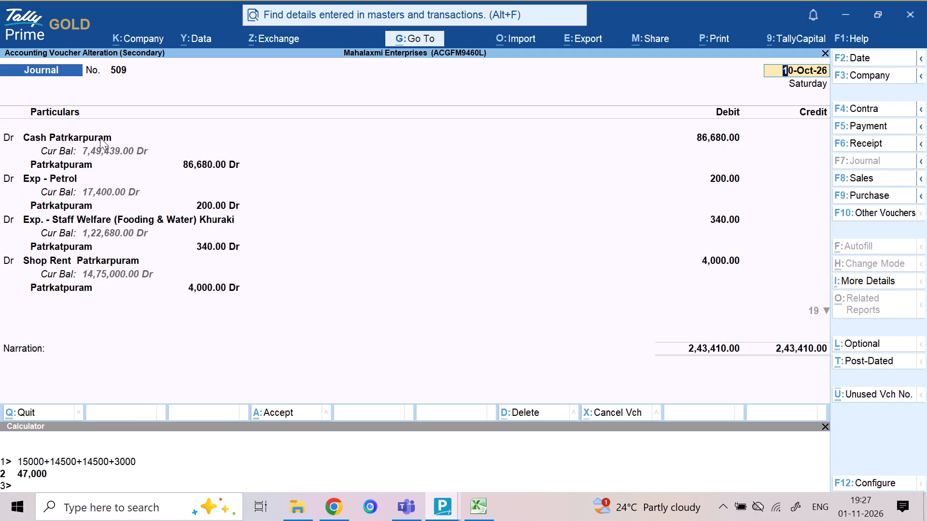
pyautogui.press('Return')
pyautogui.press('Return')
pyautogui.press('Return')
pyautogui.press('Return')
pyautogui.press('Return')
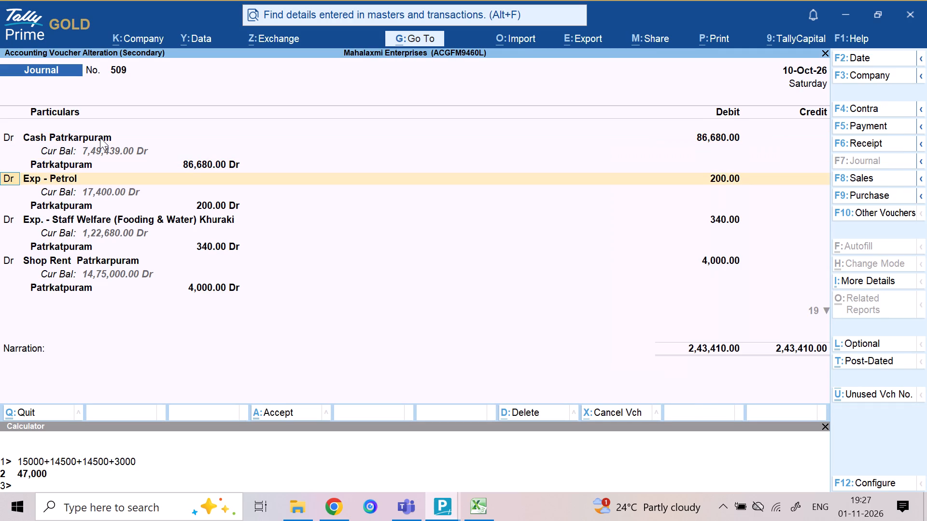
pyautogui.press('Return')
pyautogui.press('Return')
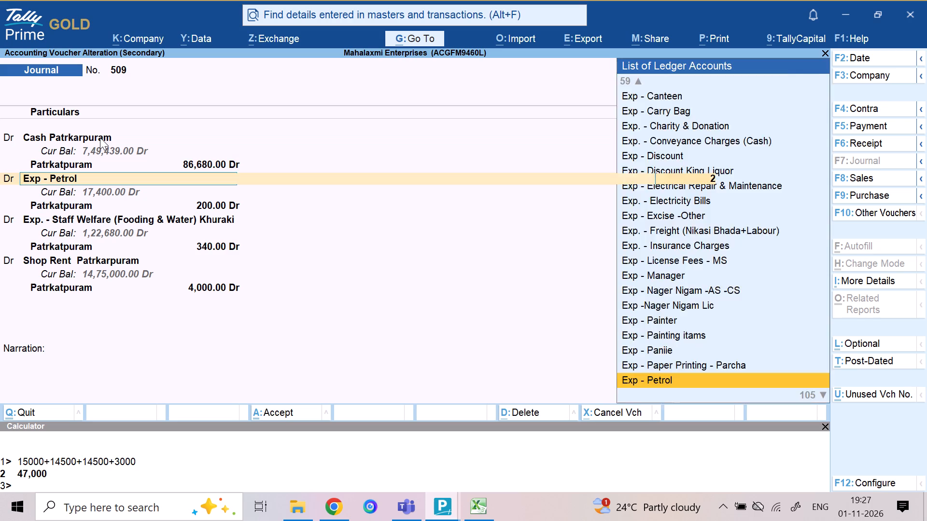
pyautogui.press('Return')
pyautogui.press('Return')
pyautogui.press('Return')
pyautogui.press('Return')
pyautogui.press('Return')
pyautogui.press('Return')
pyautogui.press('Return')
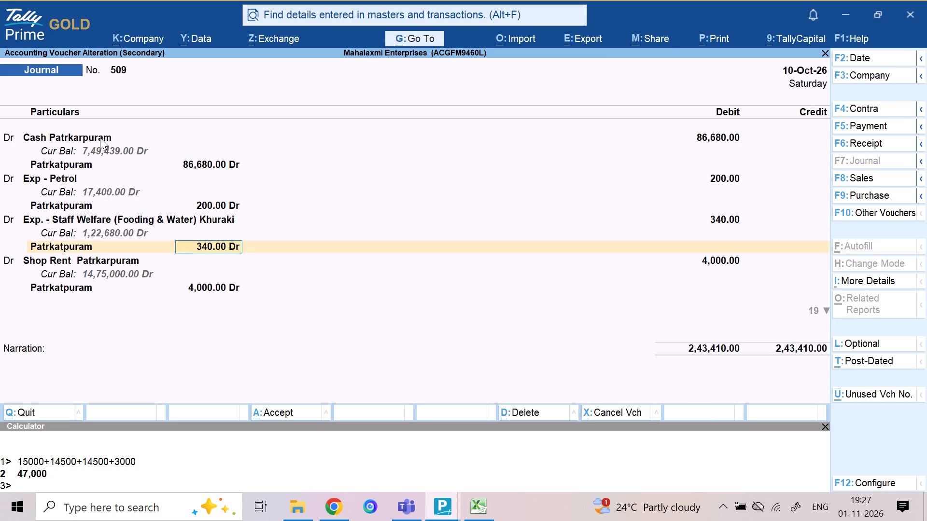
pyautogui.press('Return')
pyautogui.press('Return')
pyautogui.press('Return')
pyautogui.press('Return')
pyautogui.press('Return')
pyautogui.press('Return')
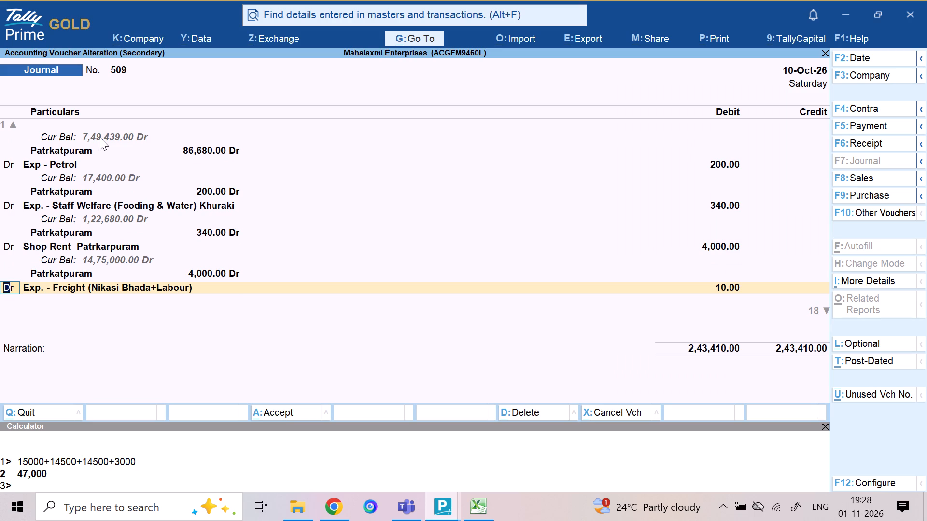
pyautogui.press('Return')
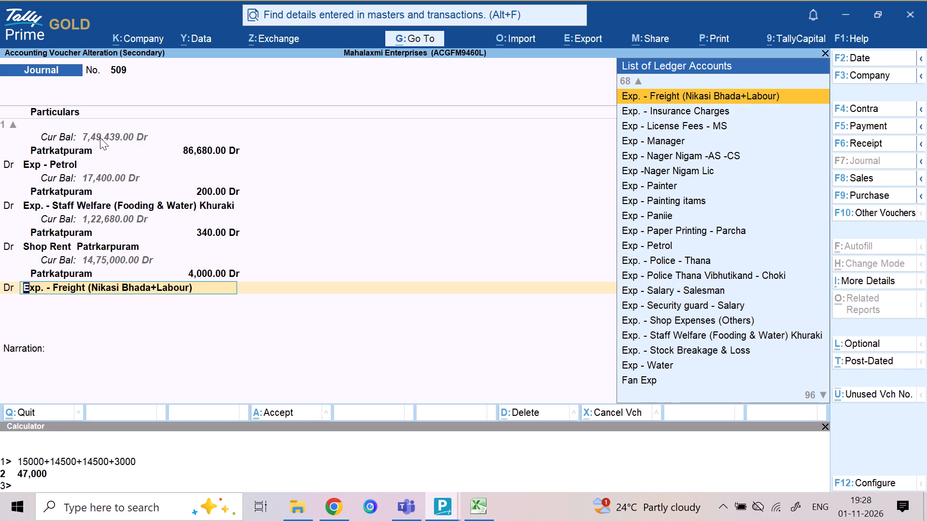
pyautogui.press('Return')
pyautogui.write('100')
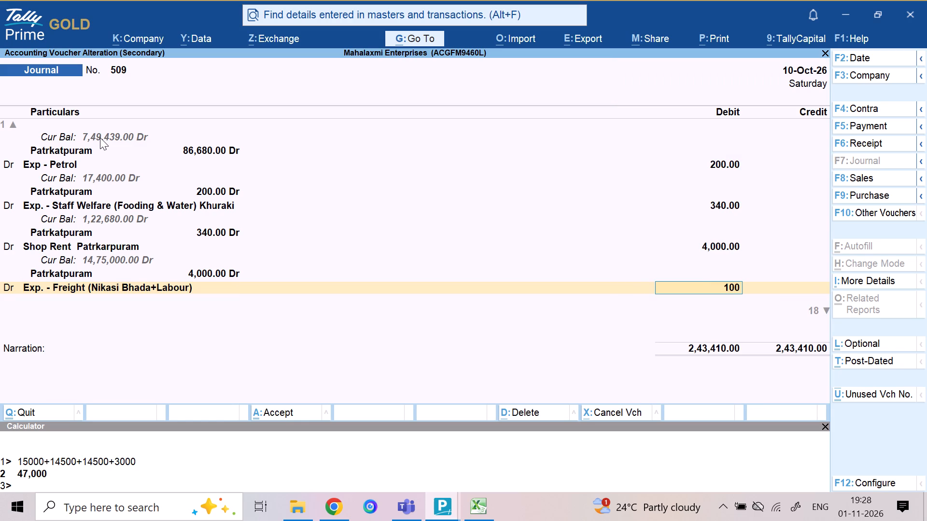
pyautogui.press('Return')
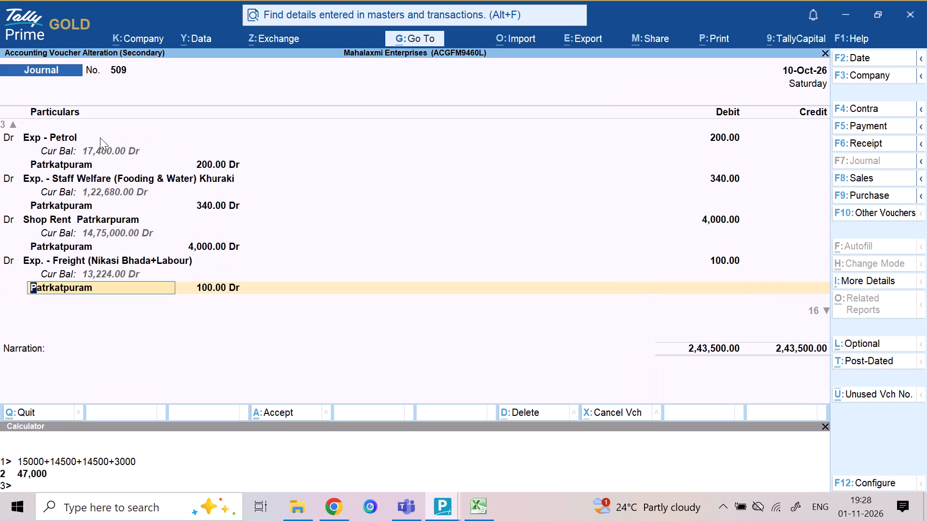
pyautogui.press('Return')
pyautogui.press('Return')
# Set the Exp - Petrol debit to 100 for Patrkatpuram in the same journal and save the voucher.
pyautogui.press('Return')
pyautogui.press('Return')
pyautogui.press('Return')
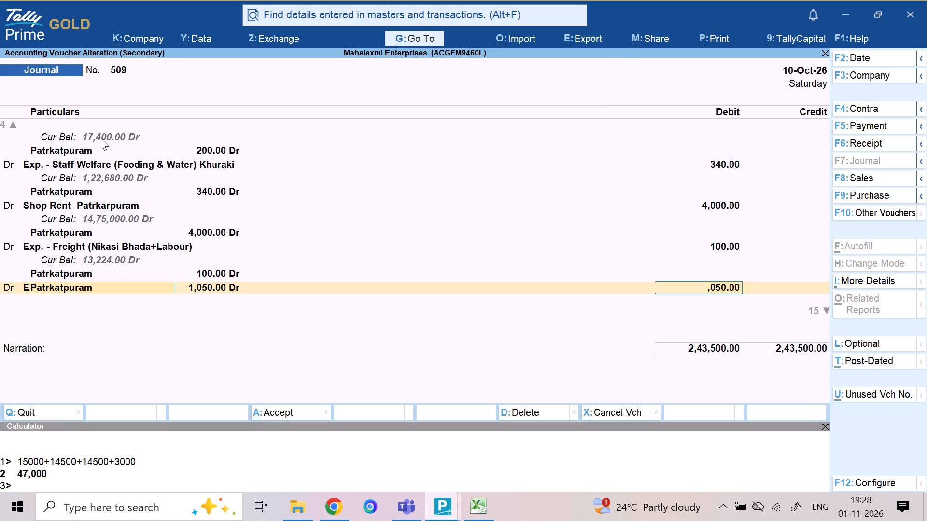
pyautogui.press('Return')
pyautogui.press('Return')
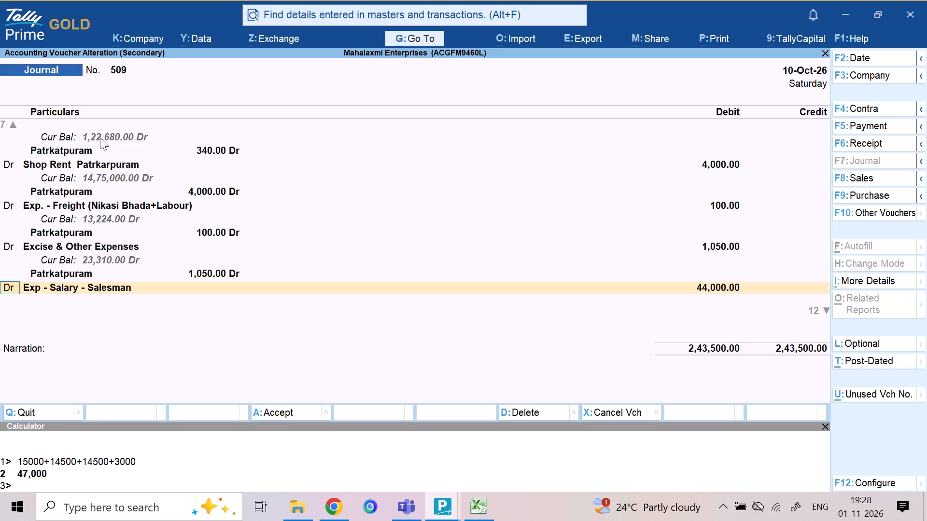
pyautogui.press('Return')
pyautogui.press('Return')
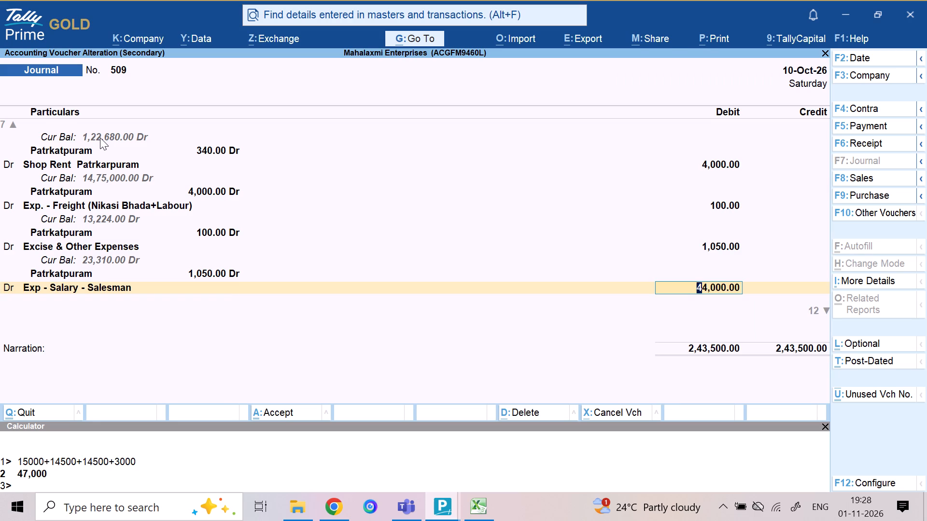
pyautogui.press('Up')
pyautogui.press('BackSpace')
pyautogui.press('BackSpace')
pyautogui.press('BackSpace')
pyautogui.press('BackSpace')
pyautogui.press('BackSpace')
pyautogui.press('BackSpace')
pyautogui.press('BackSpace')
pyautogui.press('BackSpace')
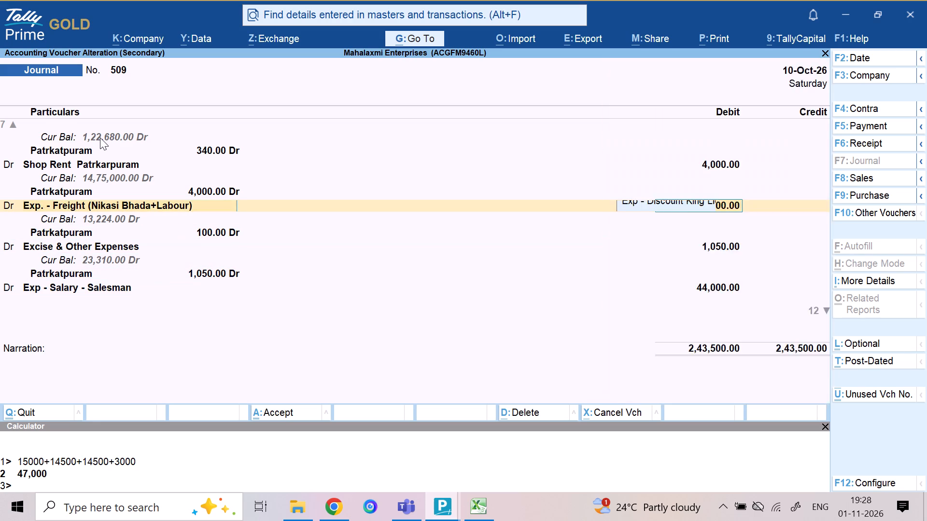
pyautogui.press('BackSpace')
pyautogui.press('BackSpace')
pyautogui.press('BackSpace')
pyautogui.press('BackSpace')
pyautogui.press('BackSpace')
pyautogui.press('BackSpace')
pyautogui.press('BackSpace')
pyautogui.press('BackSpace')
pyautogui.press('BackSpace')
pyautogui.press('BackSpace')
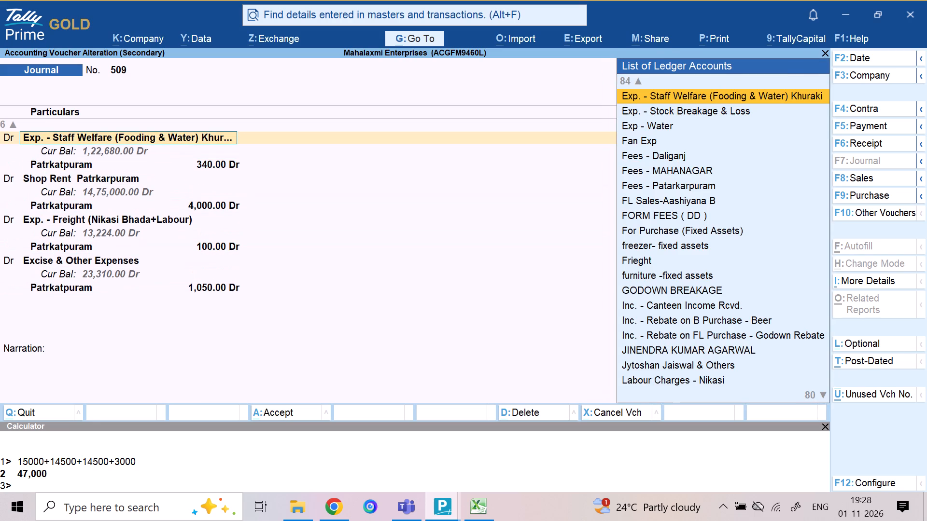
pyautogui.press('BackSpace')
pyautogui.press('BackSpace')
pyautogui.press('BackSpace')
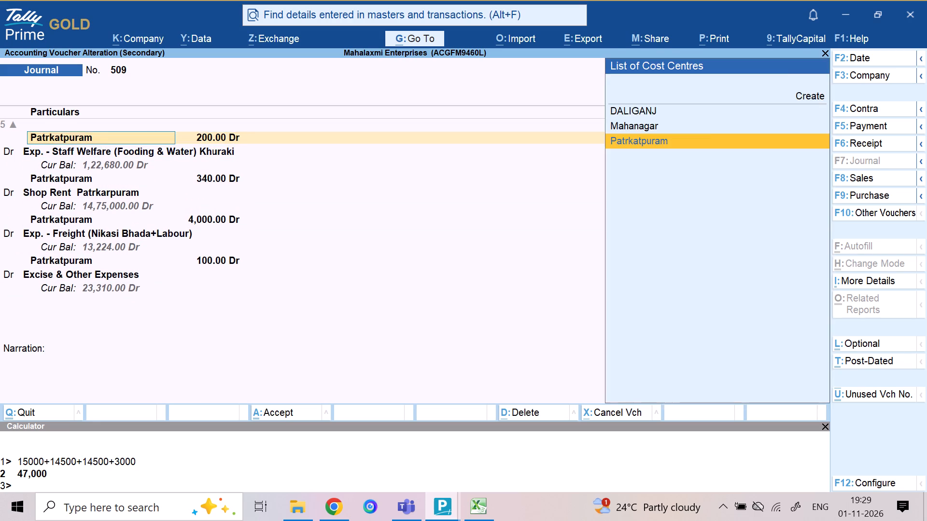
pyautogui.press('BackSpace')
pyautogui.write('100')
pyautogui.press('Return')
pyautogui.press('Return')
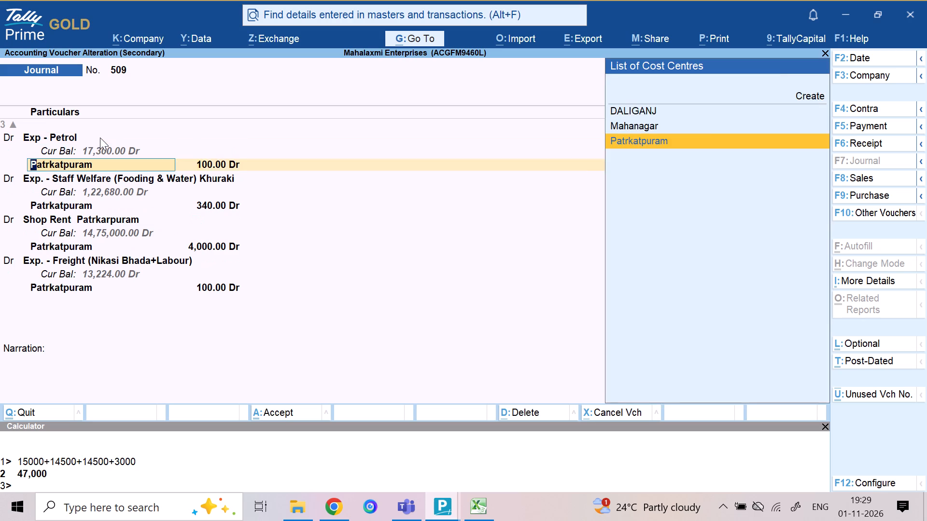
pyautogui.hotkey('ctrl', 'a')
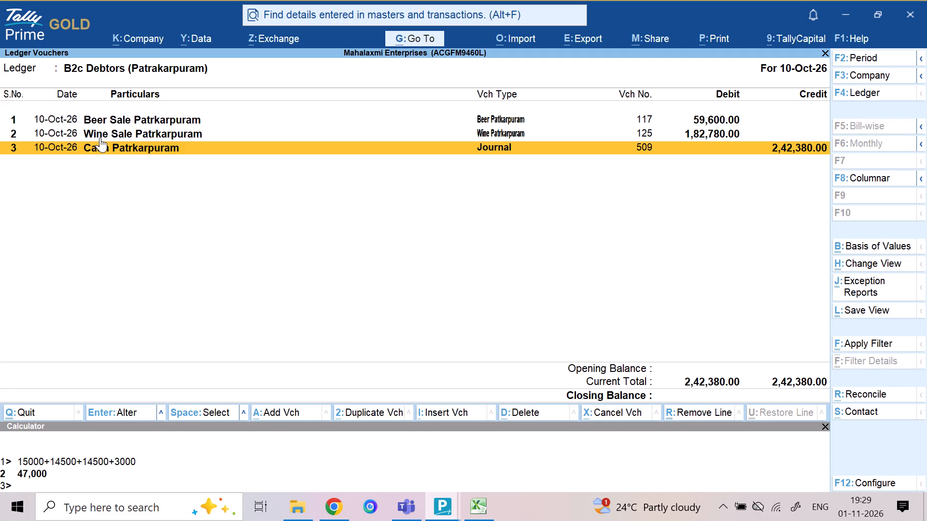
# Return to the October daily breakup of B2c Debtors (Patrakarpuram) and check the 10-Oct debit, credit and closing balance.
pyautogui.press('Escape')
pyautogui.press('Up')
pyautogui.press('Up')
pyautogui.press('Up')
pyautogui.press('Up')
pyautogui.press('Up')
pyautogui.press('Up')
pyautogui.press('Up')
pyautogui.press('Up')
pyautogui.press('Up')
pyautogui.press('Up')
pyautogui.press('Up')
pyautogui.press('Up')
pyautogui.press('Up')
pyautogui.press('Up')
pyautogui.press('Up')
pyautogui.press('Up')
pyautogui.press('Up')
pyautogui.press('Up')
pyautogui.press('Up')
pyautogui.press('Up')
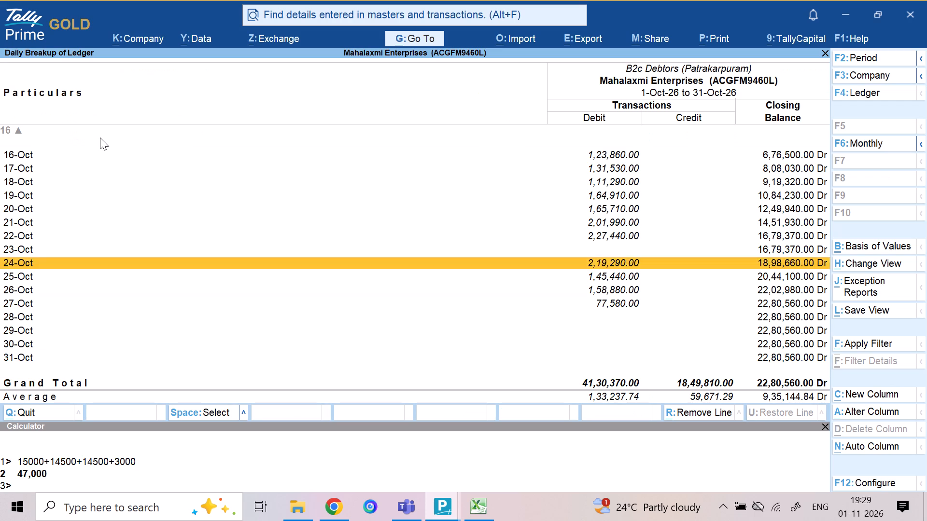
pyautogui.press('Down')
pyautogui.press('Down')
pyautogui.press('Down')
pyautogui.press('Down')
pyautogui.press('Up')
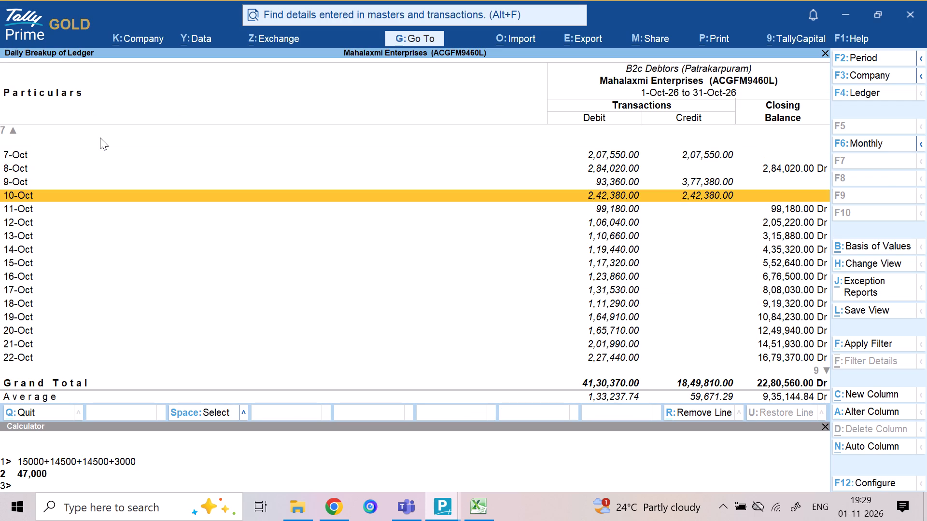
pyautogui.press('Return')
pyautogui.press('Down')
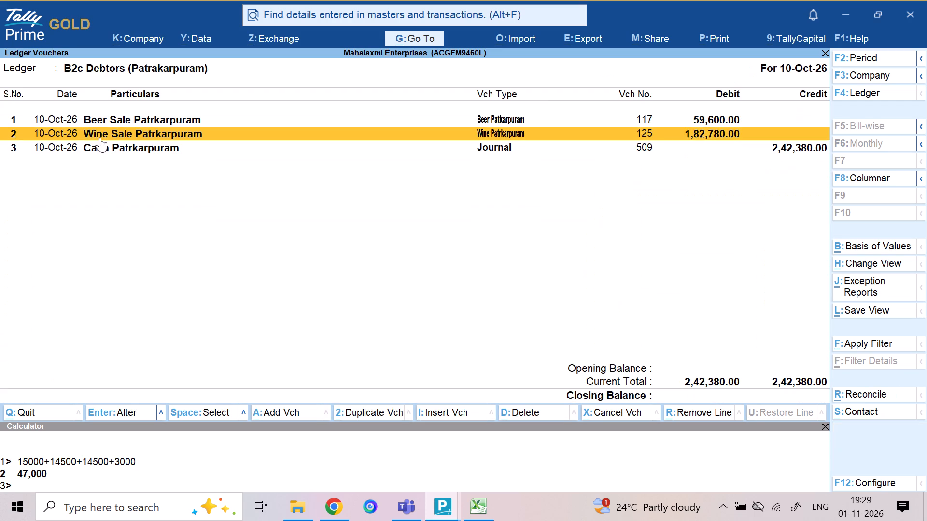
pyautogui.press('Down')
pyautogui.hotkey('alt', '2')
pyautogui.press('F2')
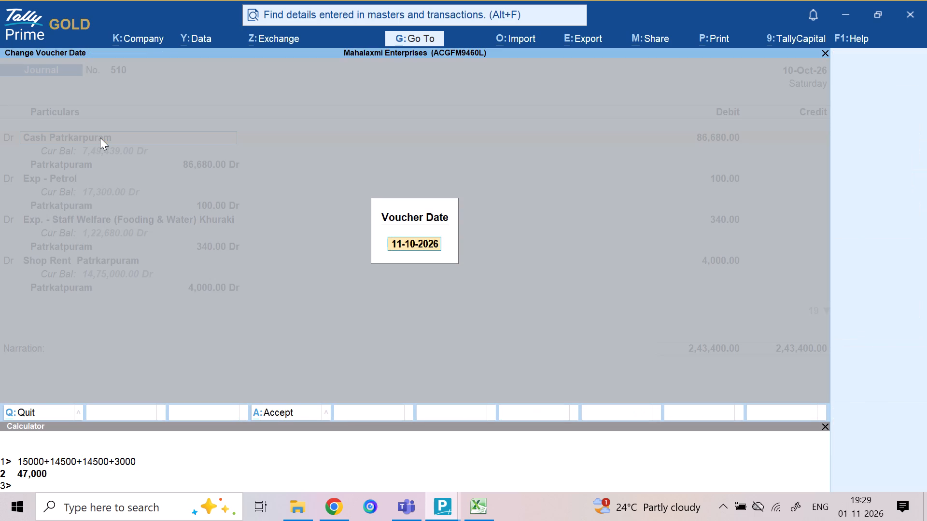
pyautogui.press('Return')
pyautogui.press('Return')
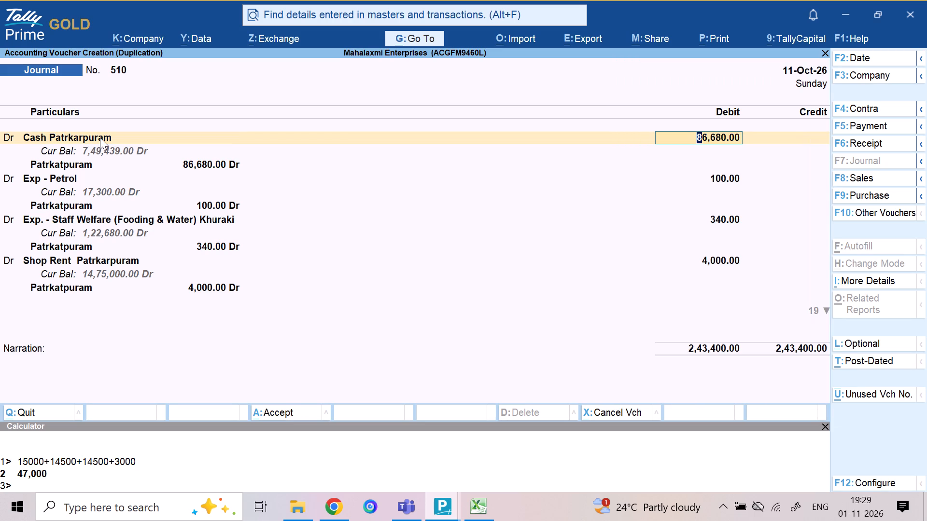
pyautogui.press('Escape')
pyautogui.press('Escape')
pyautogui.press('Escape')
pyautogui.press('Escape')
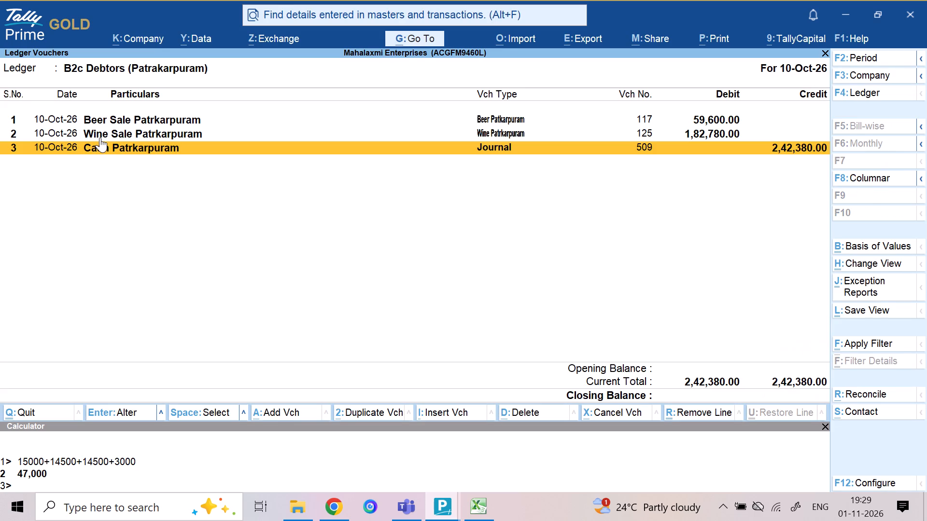
# Go back to the B2c Debtors (Patrakarpuram) daily breakup and examine the daily debits, credits and balances from 1-Oct onward.
pyautogui.press('Escape')
pyautogui.press('Up')
pyautogui.press('Up')
pyautogui.press('Up')
pyautogui.press('Up')
pyautogui.press('Up')
pyautogui.press('Up')
pyautogui.press('Up')
pyautogui.press('Up')
pyautogui.press('Up')
pyautogui.press('Up')
pyautogui.press('Up')
pyautogui.press('Up')
pyautogui.press('Up')
pyautogui.press('Up')
pyautogui.press('Up')
pyautogui.press('Up')
pyautogui.press('Up')
pyautogui.press('Up')
pyautogui.press('Up')
pyautogui.press('Up')
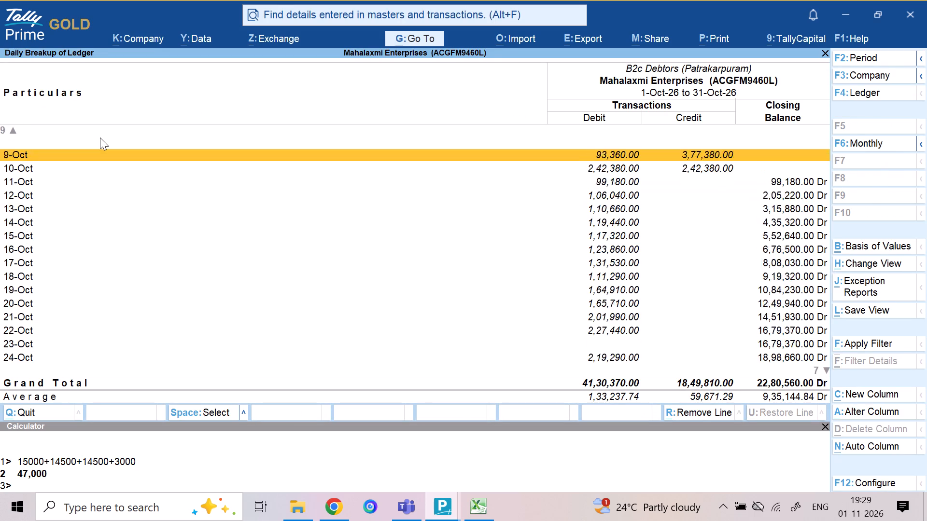
pyautogui.press('Down')
pyautogui.press('Down')
pyautogui.press('Down')
pyautogui.press('Down')
pyautogui.press('Down')
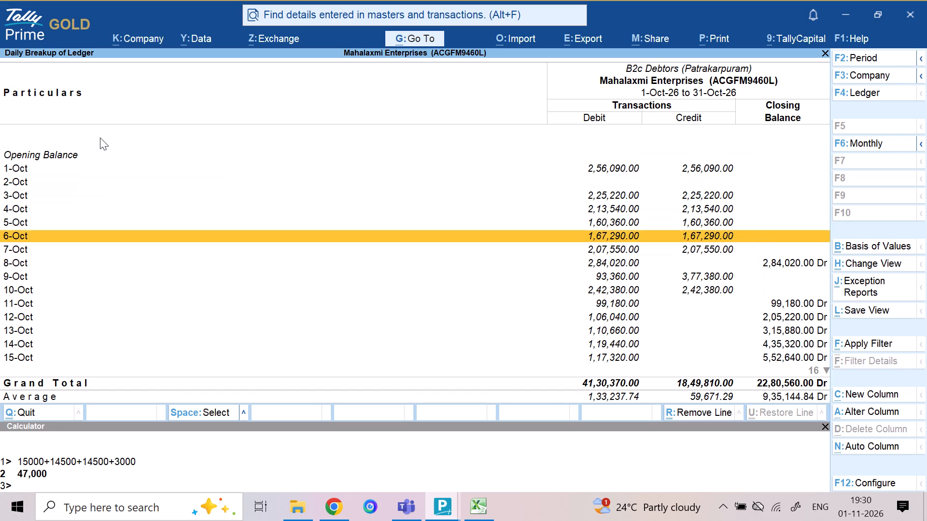
pyautogui.press('Down')
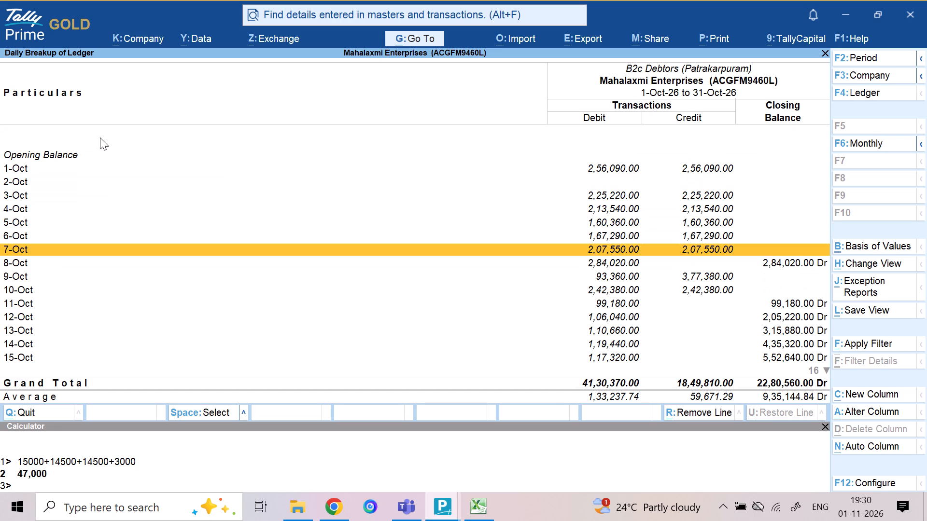
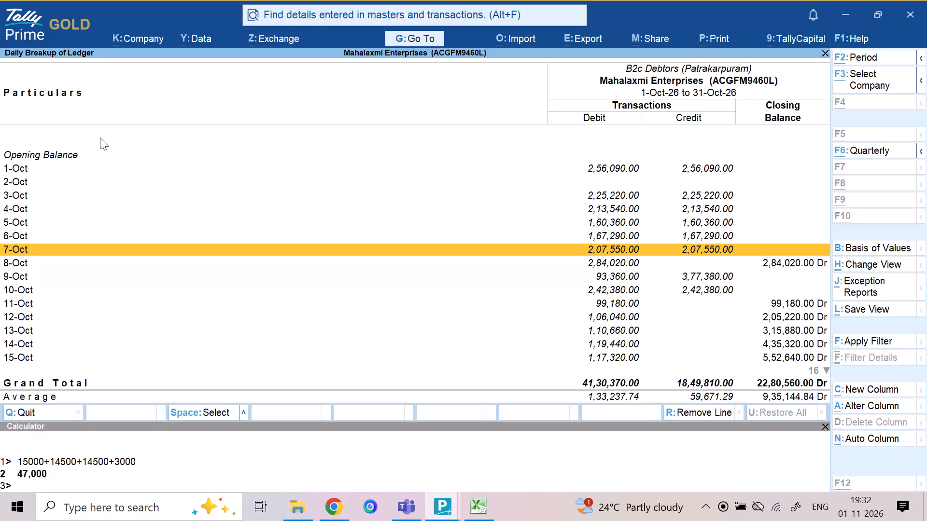
# Duplicate the 7-Oct-26 Cash Patrkarpuram journal from the B2c Debtors (Patrakarpuram) ledger and date the copy 11-Oct-26.
pyautogui.hotkey('alt', '2')
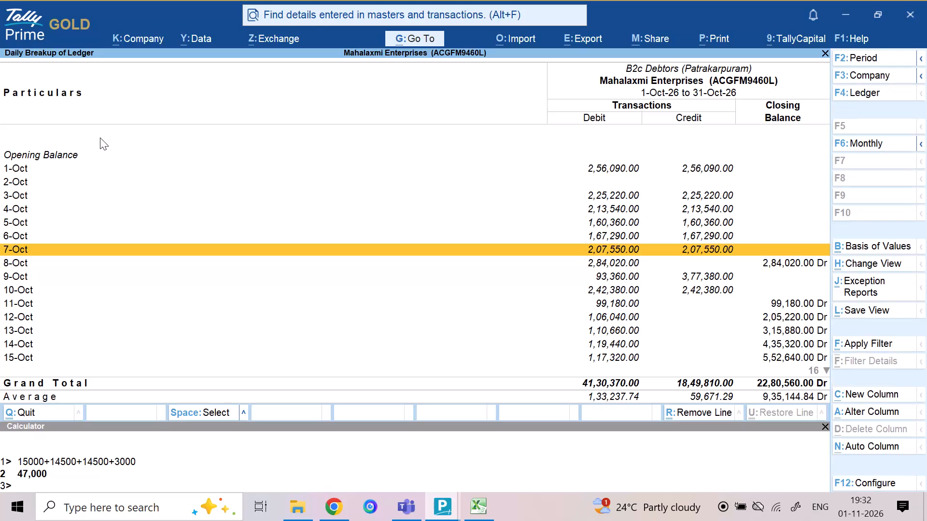
pyautogui.press('Return')
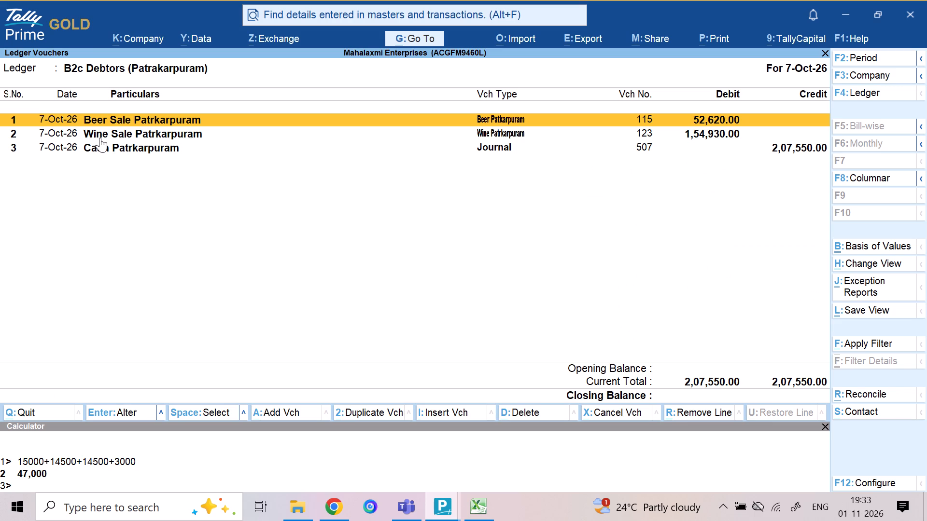
pyautogui.press('Down')
pyautogui.press('Down')
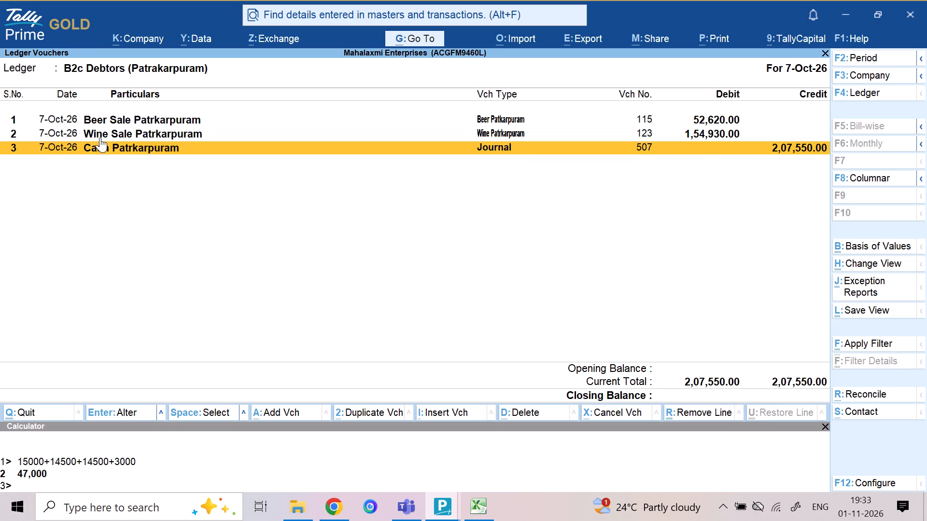
pyautogui.hotkey('alt', '2')
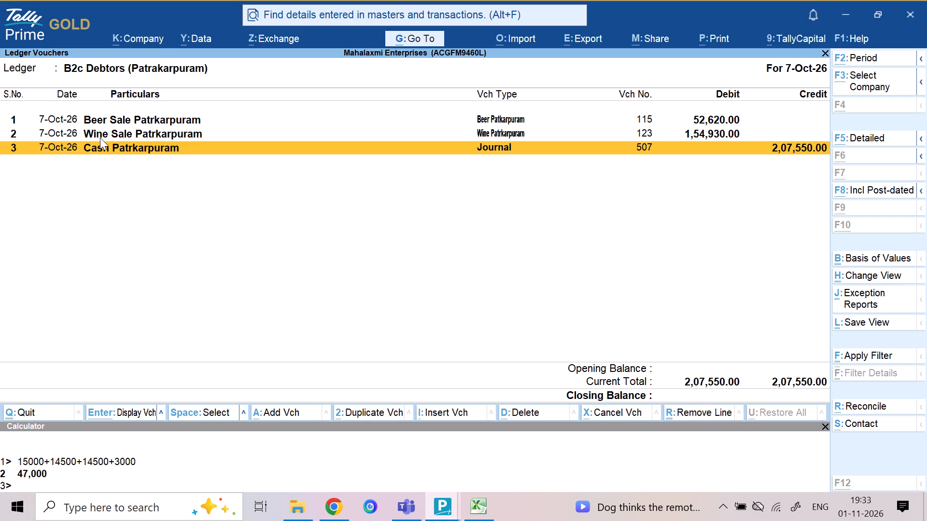
pyautogui.press('F2')
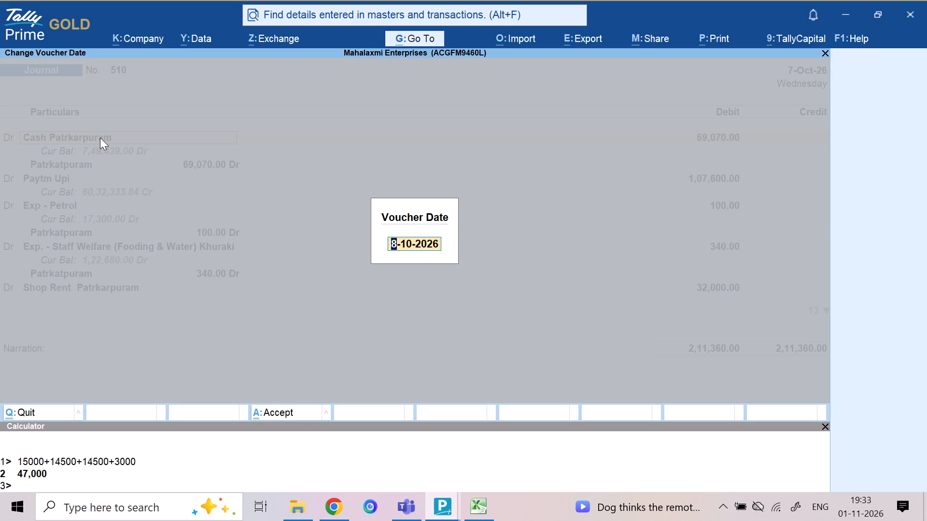
pyautogui.press('1')
pyautogui.press('1')
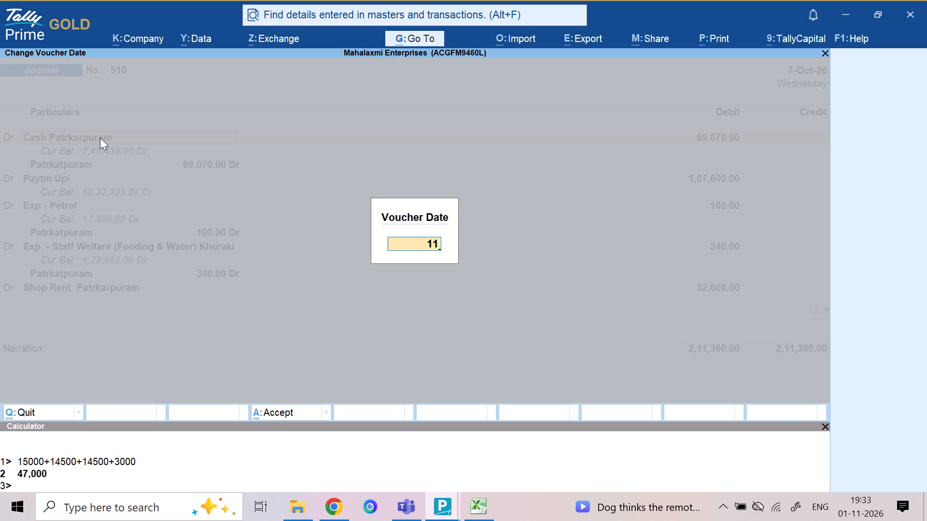
pyautogui.press('Return')
pyautogui.press('Return')
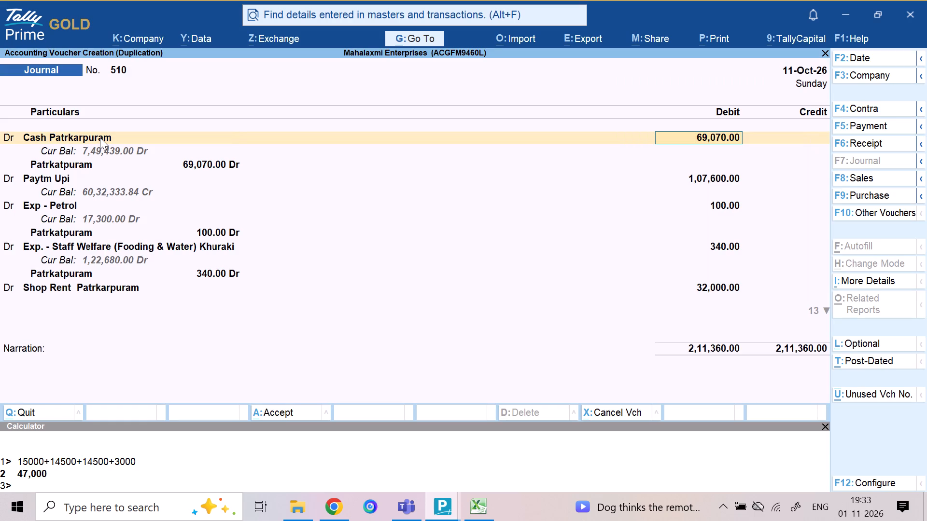
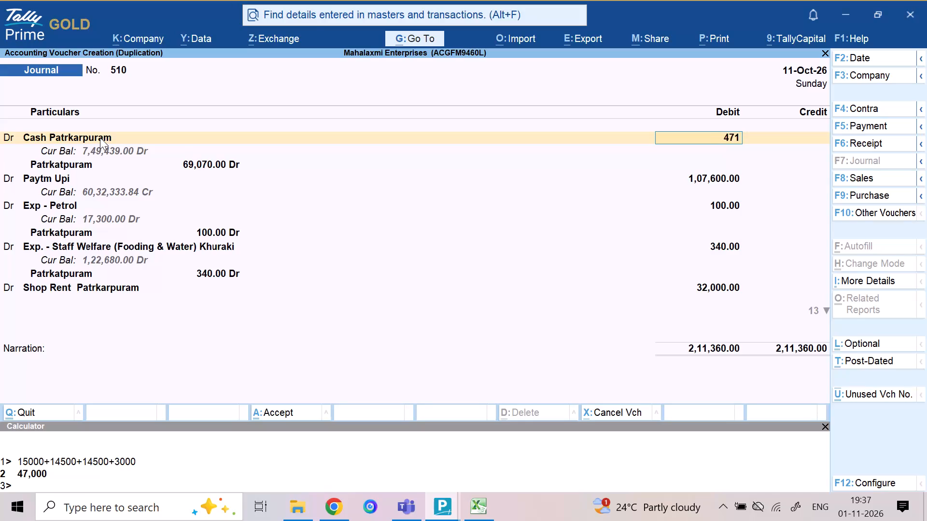
# Set the journal's Cash Patrkarpuram debit to 47,140 under cost centre Patrkatpuram and its Paytm Upi debit to 45,710.
pyautogui.press('Return')
pyautogui.press('Return')
pyautogui.press('Return')
pyautogui.press('Return')
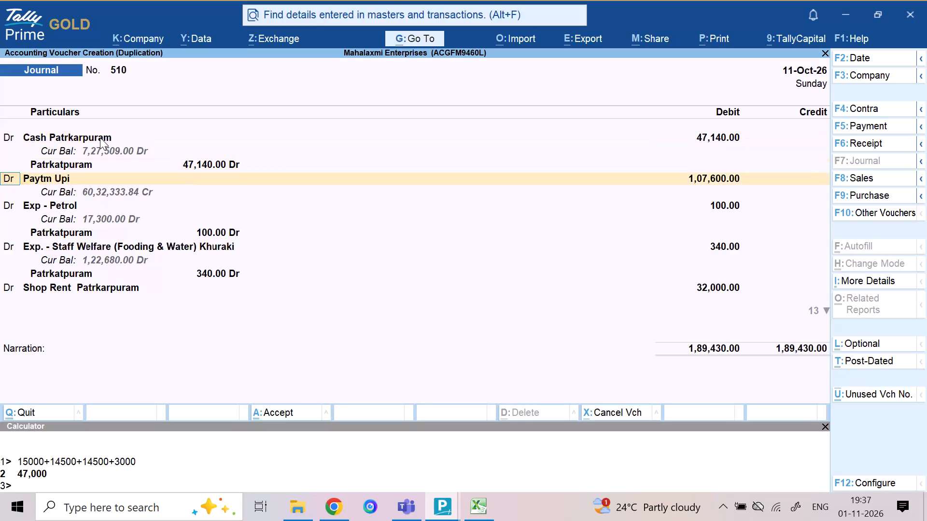
pyautogui.press('Return')
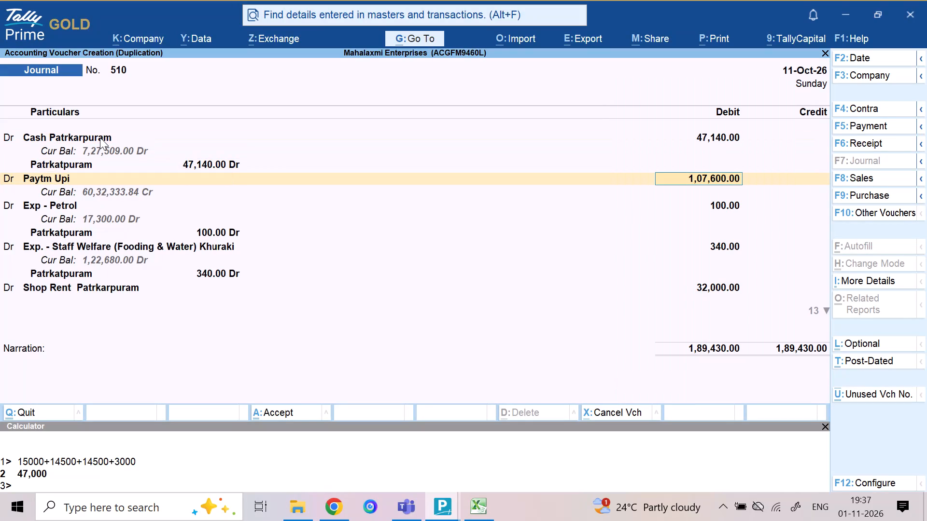
pyautogui.write('45710')
pyautogui.press('Return')
# Accept 100 for Exp - Petrol and set the Staff Welfare (Fooding & Water) Khuraki debit to 240, both under cost centre Patrkatpuram.
pyautogui.press('Return')
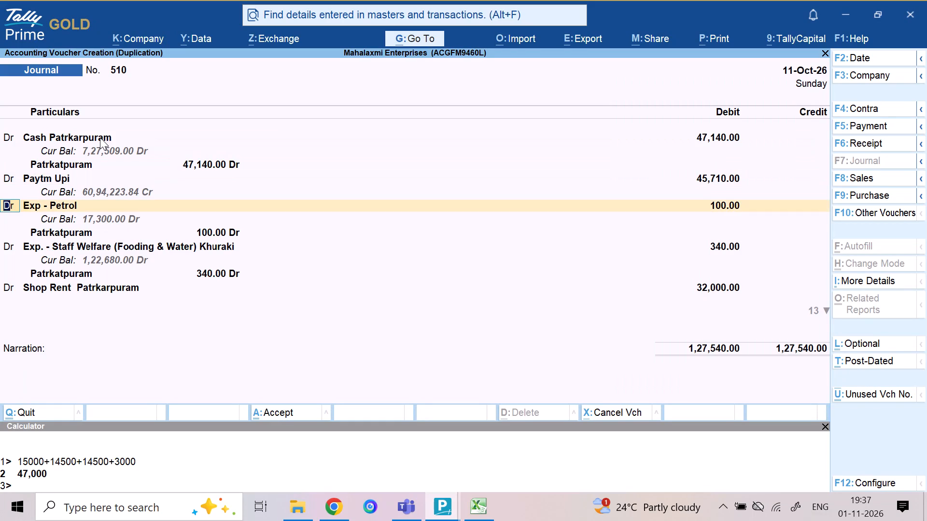
pyautogui.press('Return')
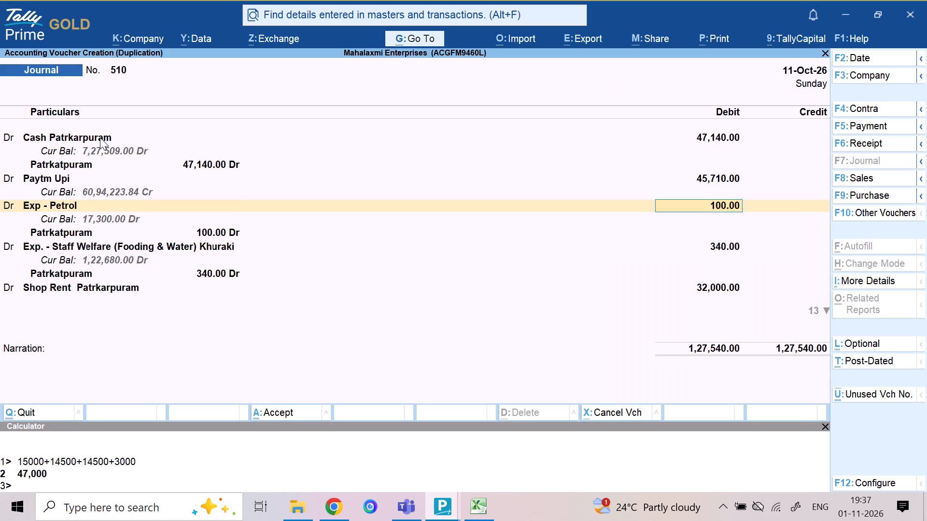
pyautogui.press('Return')
pyautogui.press('Return')
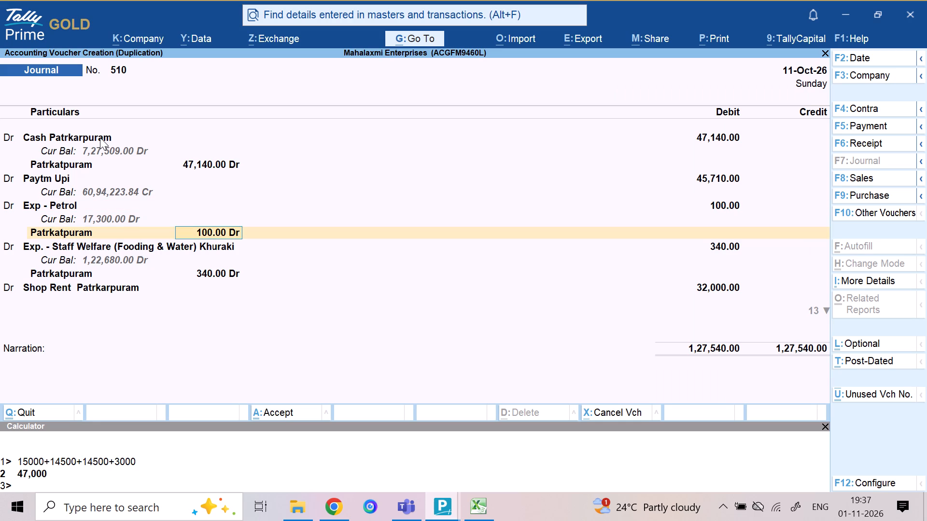
pyautogui.press('Return')
pyautogui.press('Return')
pyautogui.press('Return')
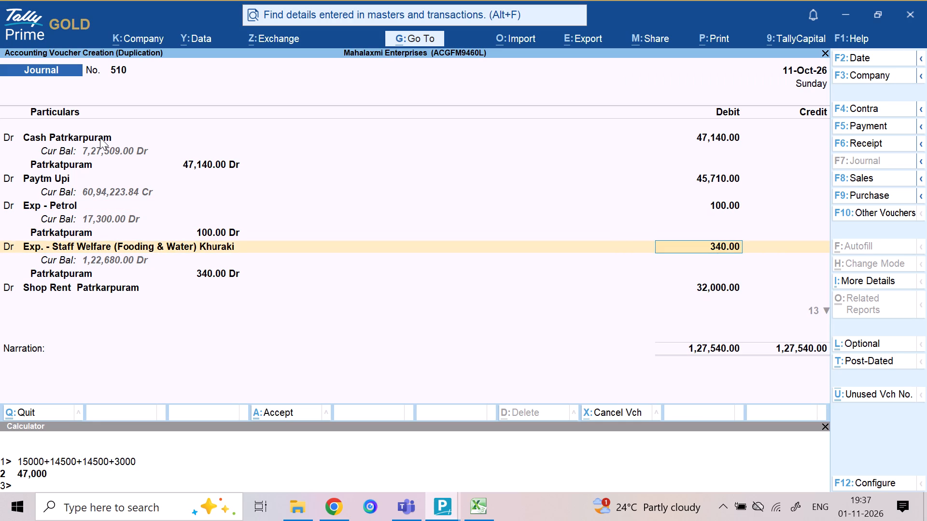
pyautogui.write('240')
pyautogui.press('Return')
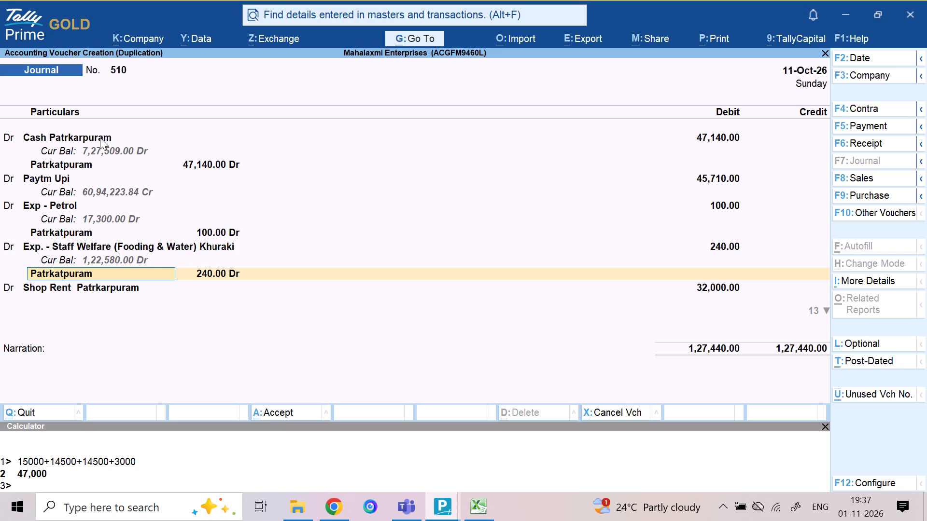
pyautogui.press('Return')
pyautogui.press('Return')
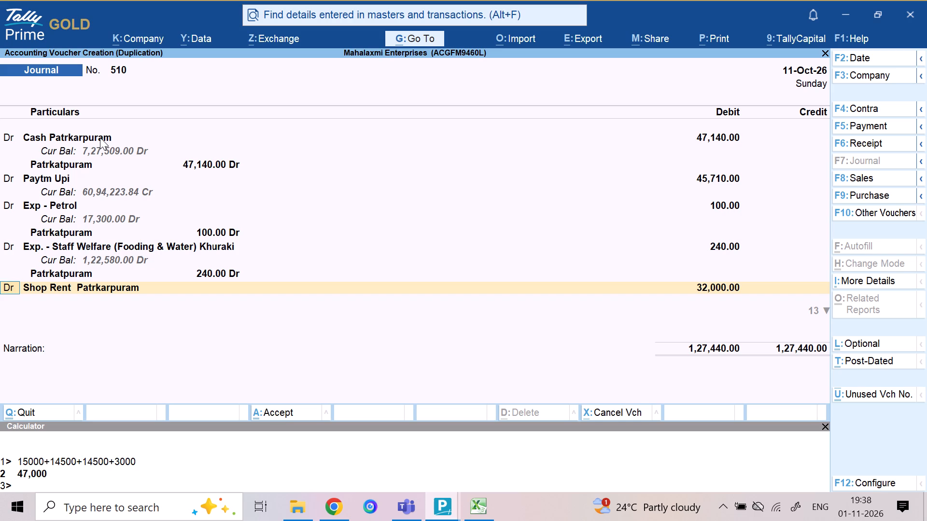
# Replace the Shop Rent Patrkarpuram line with Office Exp, debiting 190 under cost centre Patrkatpuram.
pyautogui.press('Return')
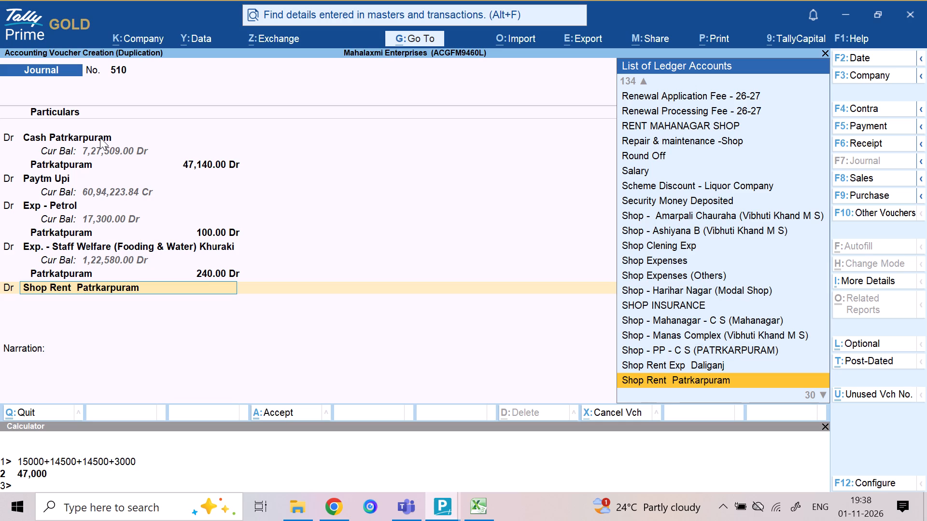
pyautogui.write('offi')
pyautogui.press('Return')
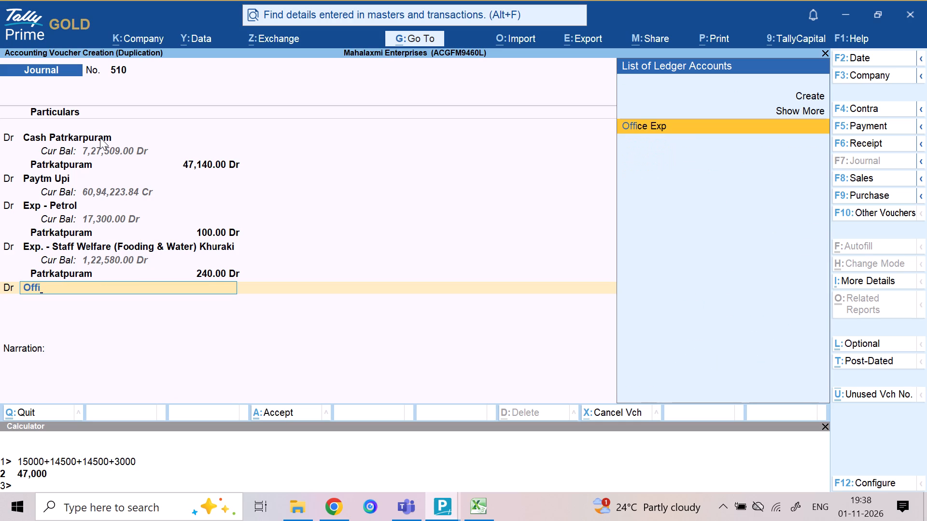
pyautogui.write('190')
pyautogui.press('Return')
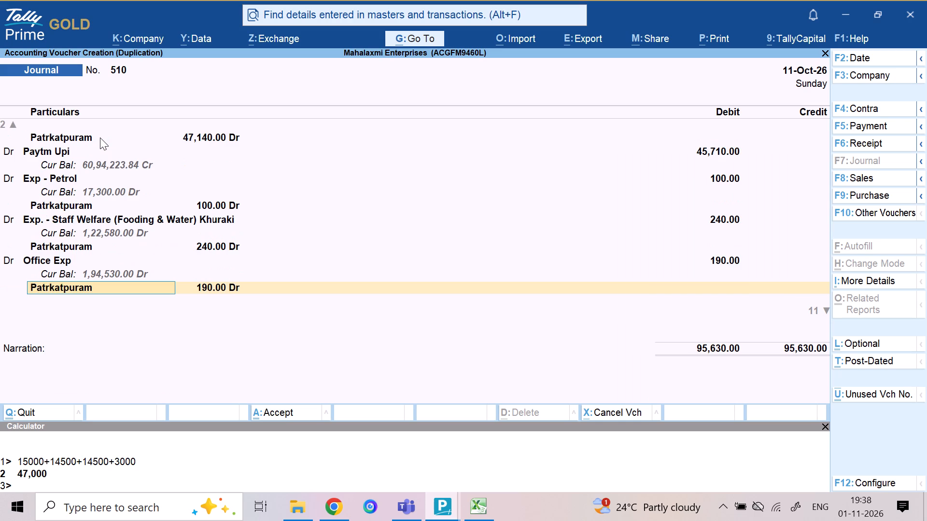
pyautogui.press('Return')
pyautogui.press('Return')
# Replace the following Office Exp line with Repair & maintenance -Shop, debiting 5,000 under cost centre Patrkatpuram.
pyautogui.press('Return')
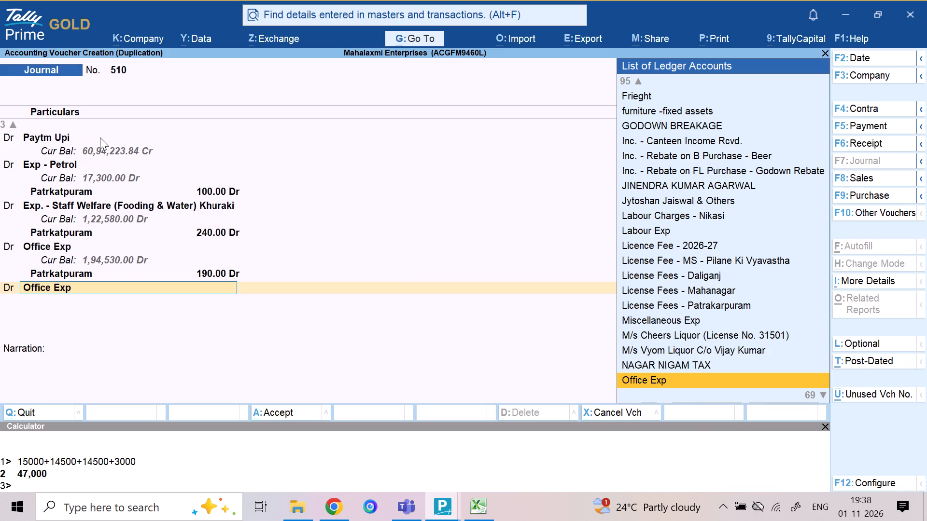
pyautogui.write('rep')
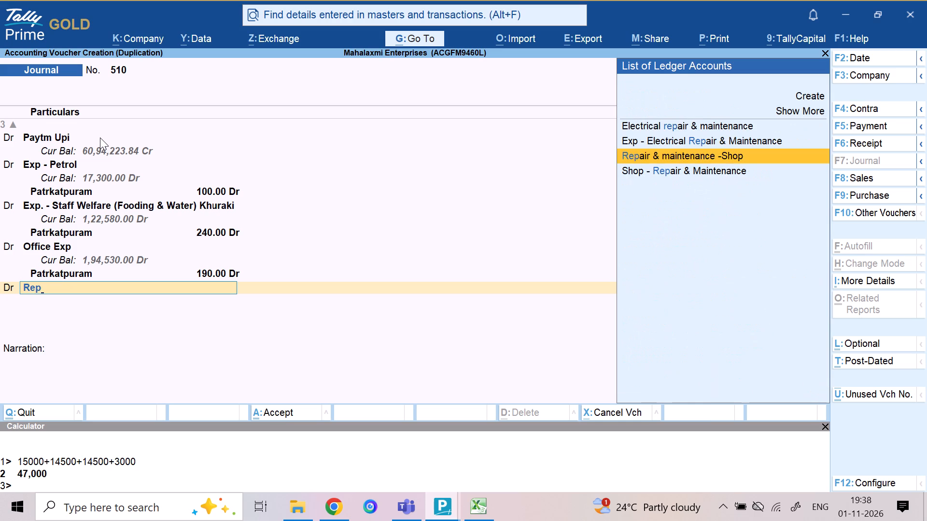
pyautogui.press('Return')
pyautogui.write('5000')
pyautogui.press('Return')
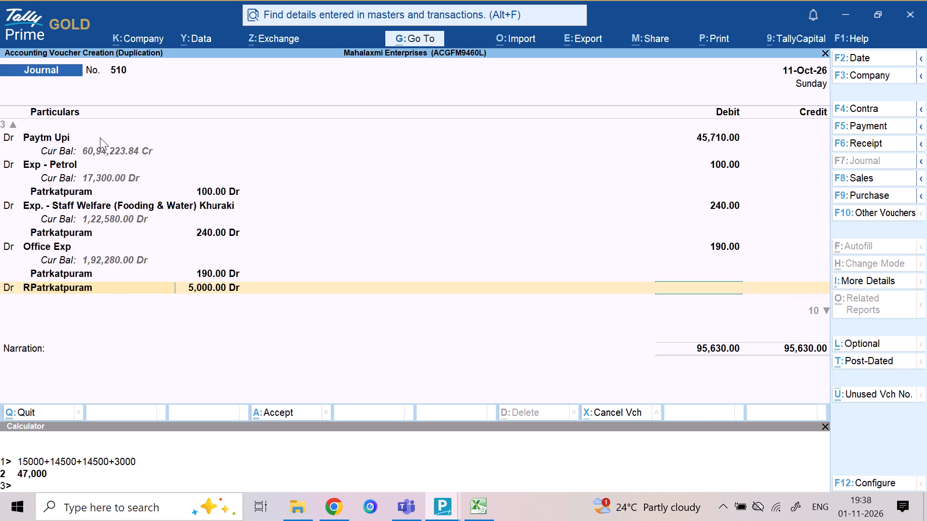
pyautogui.press('Return')
pyautogui.press('Return')
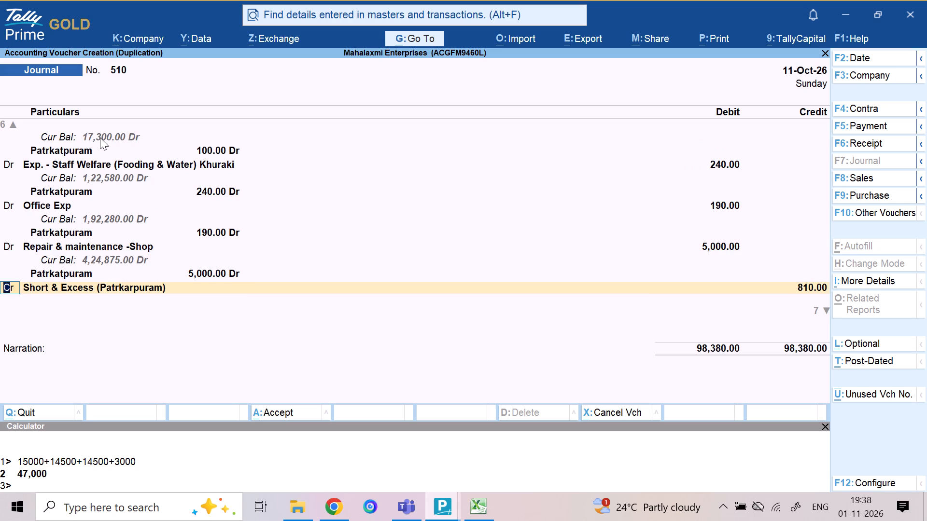
# Change the Short & Excess (Patrkarpuram) line to a debit entry.
pyautogui.press('d')
pyautogui.press('Return')
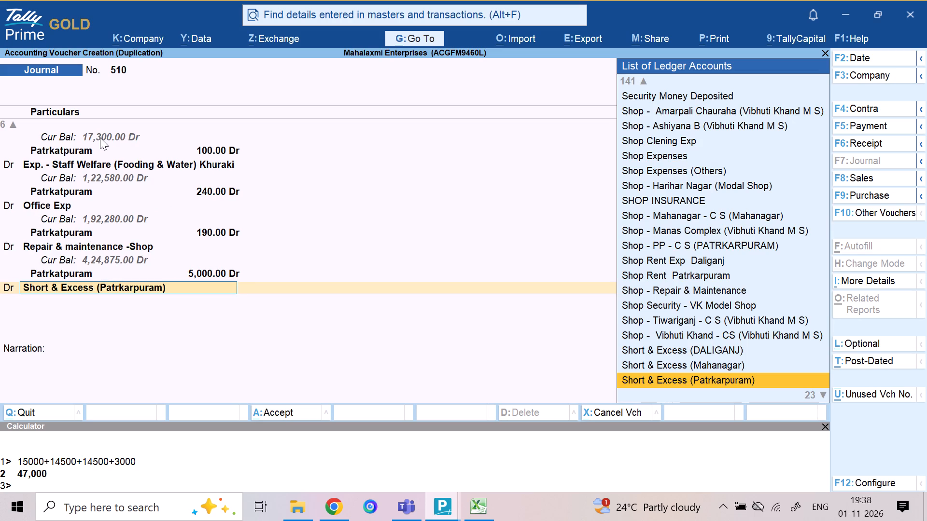
pyautogui.press('Return')
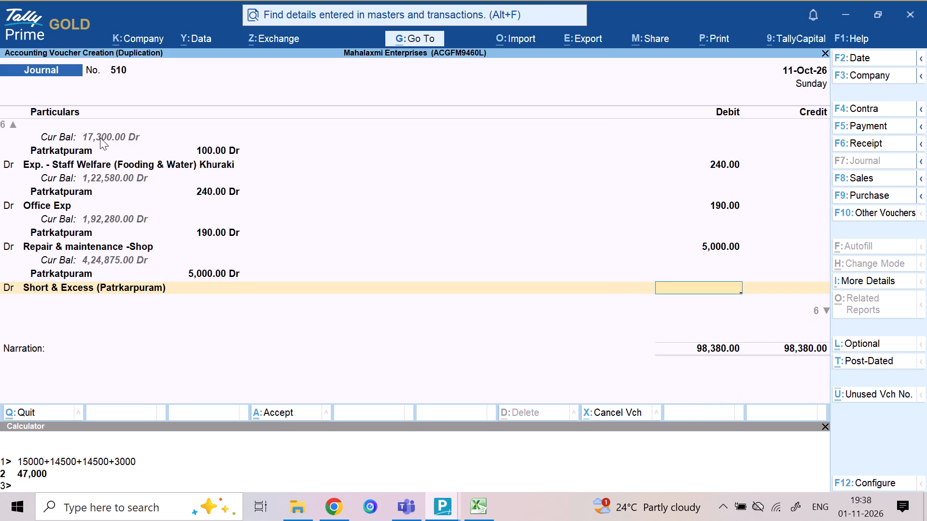
pyautogui.press('BackSpace')
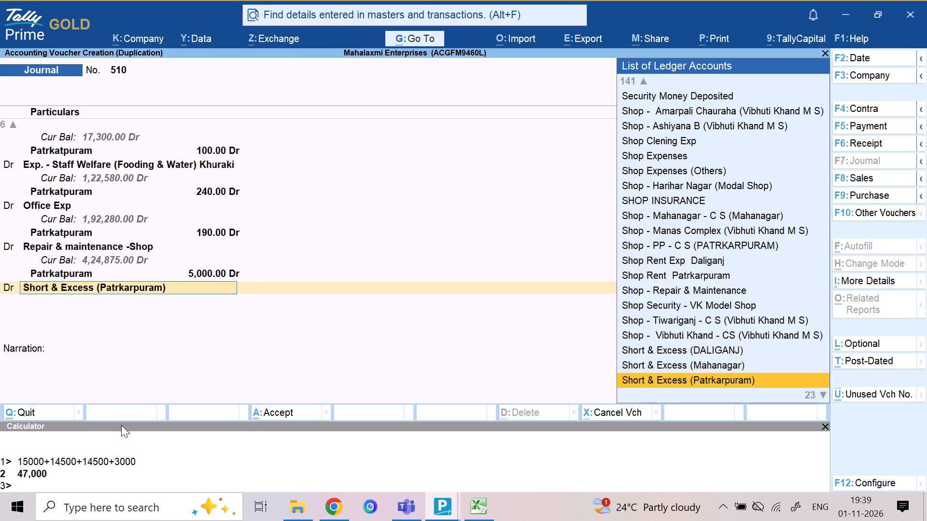
# Switch to the second TallyPrime window and back out of the B2c Debtors (Patrakarpuram) ledger to the Gateway of Tally.
pyautogui.click(447, 503)
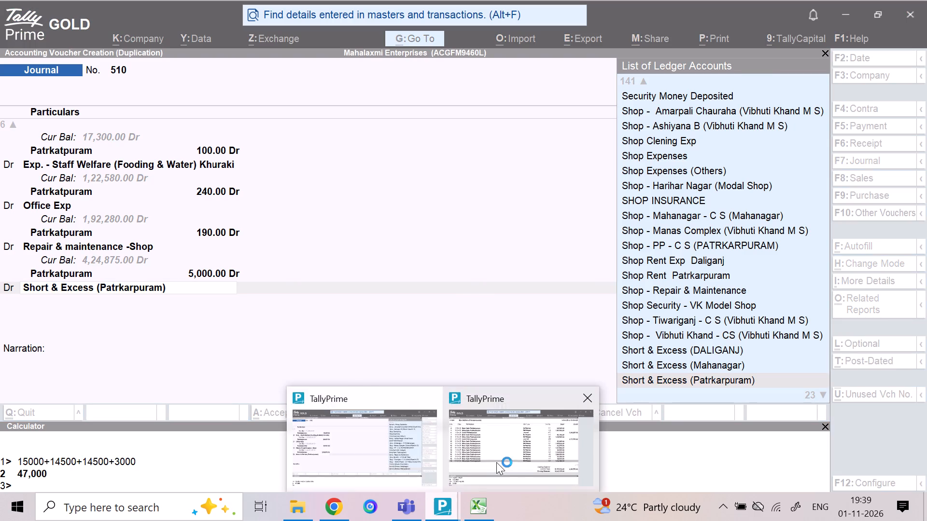
pyautogui.click(495, 459)
pyautogui.press('Escape')
pyautogui.press('Escape')
pyautogui.press('Escape')
pyautogui.press('Escape')
pyautogui.press('Escape')
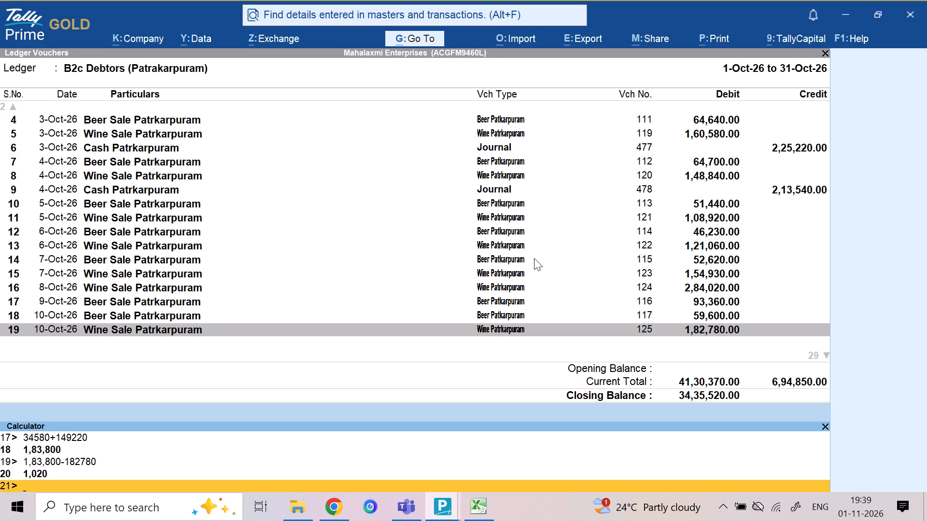
pyautogui.press('Escape')
pyautogui.press('Escape')
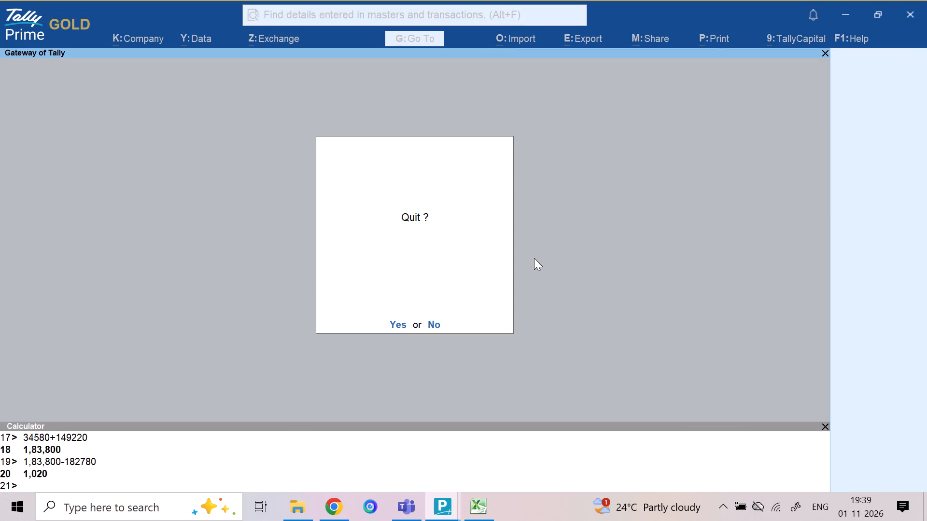
pyautogui.press('Escape')
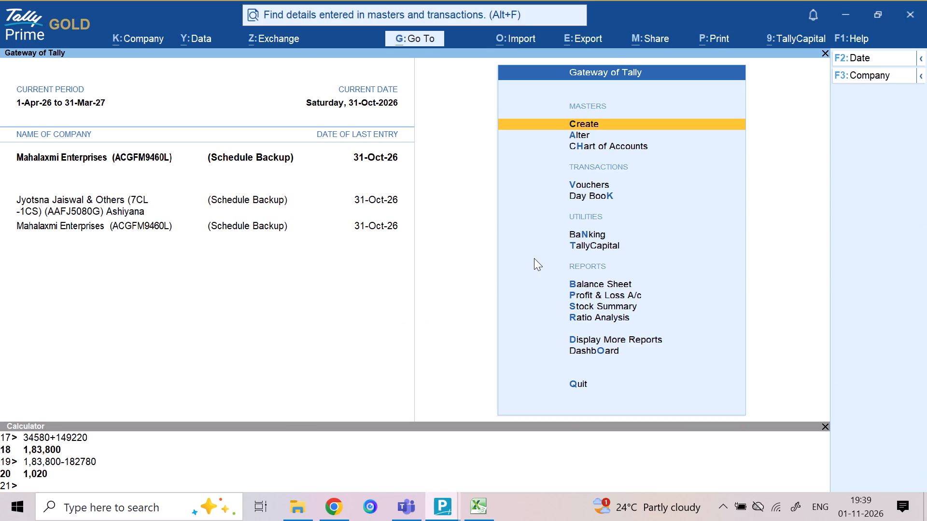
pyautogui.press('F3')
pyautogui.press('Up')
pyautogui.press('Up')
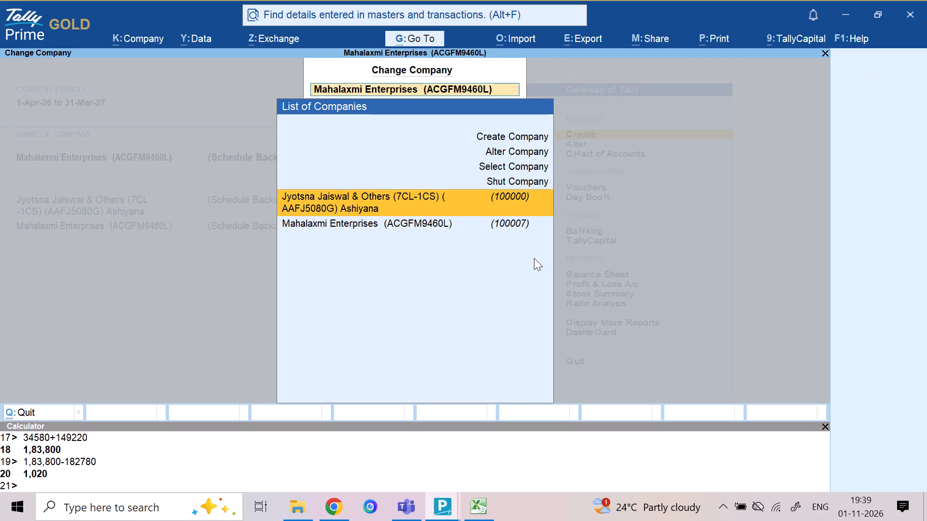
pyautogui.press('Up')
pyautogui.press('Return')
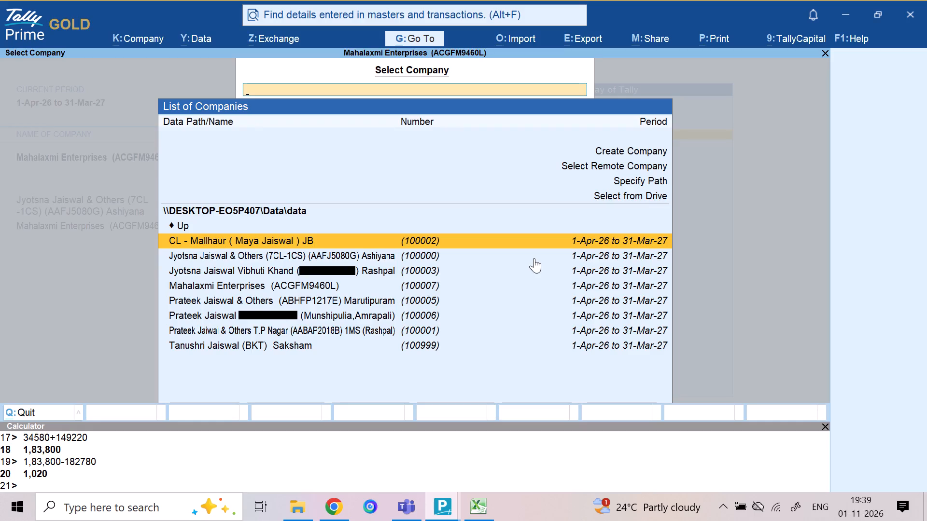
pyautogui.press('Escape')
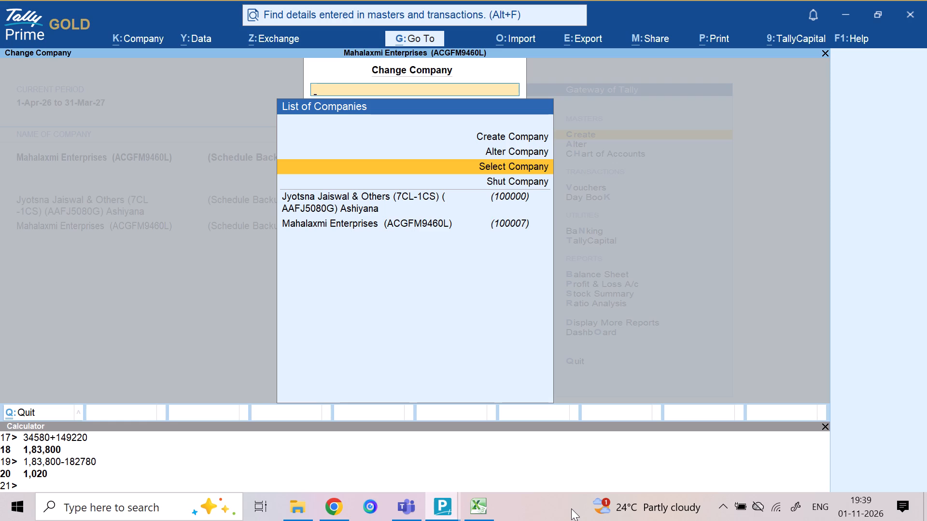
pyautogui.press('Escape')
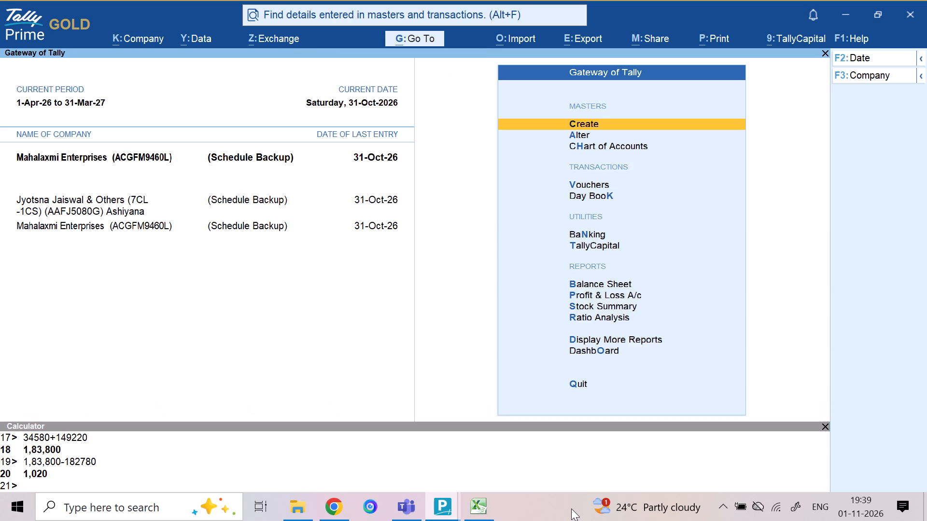
# Make the Ashiyana company (7CL-1CS) active in this window and shut it, leaving Mahalaxmi Enterprises loaded.
pyautogui.press('F3')
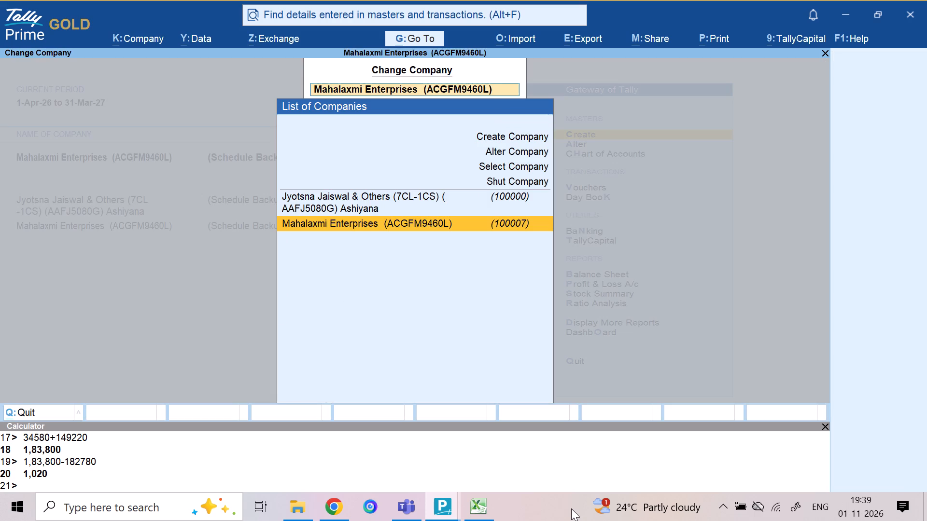
pyautogui.press('Up')
pyautogui.press('Return')
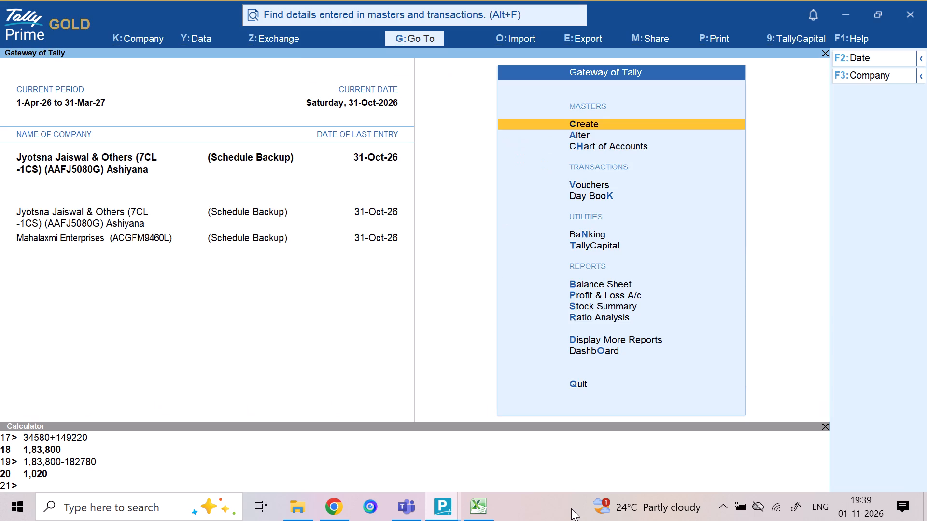
pyautogui.press('F3')
pyautogui.press('Up')
pyautogui.press('Return')
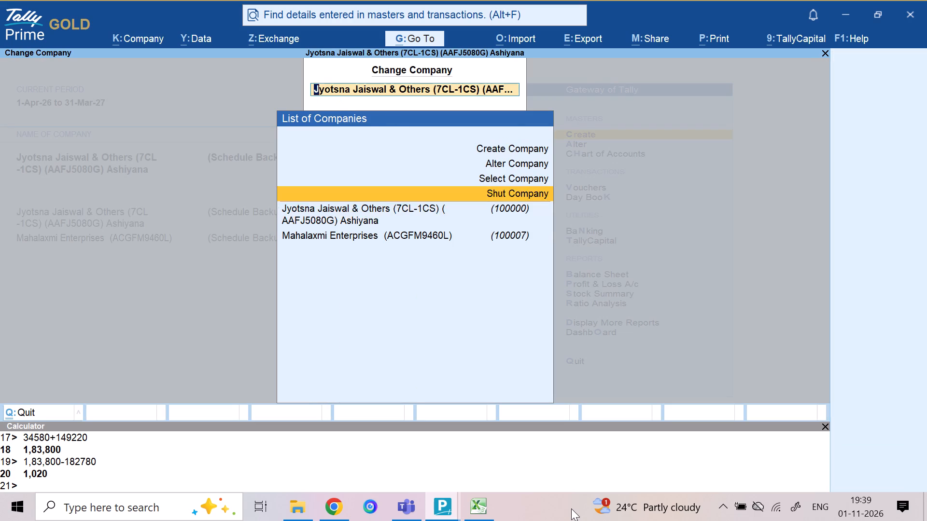
pyautogui.press('Return')
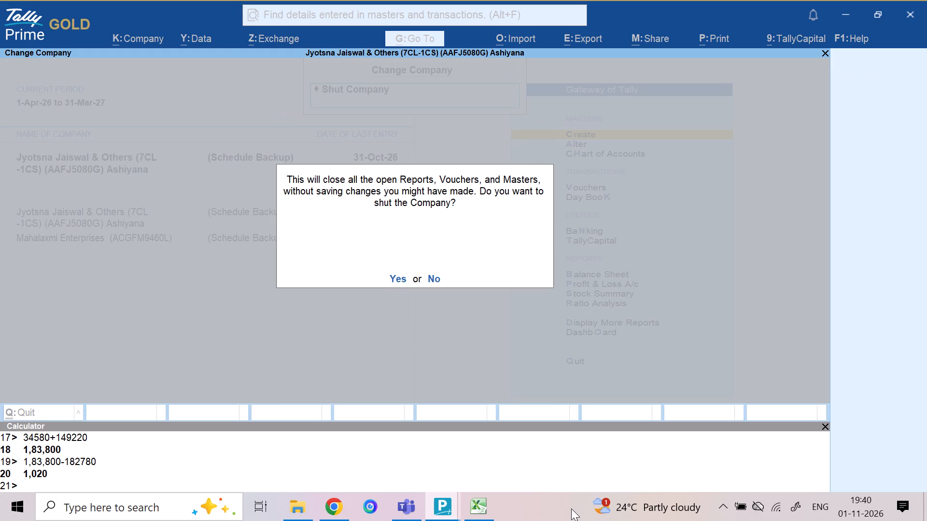
pyautogui.press('y')
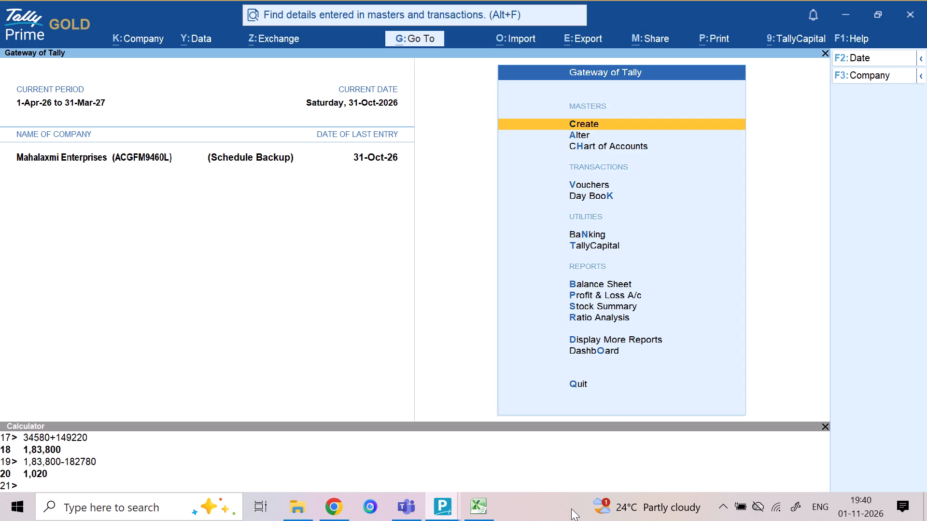
pyautogui.press('F3')
pyautogui.press('Escape')
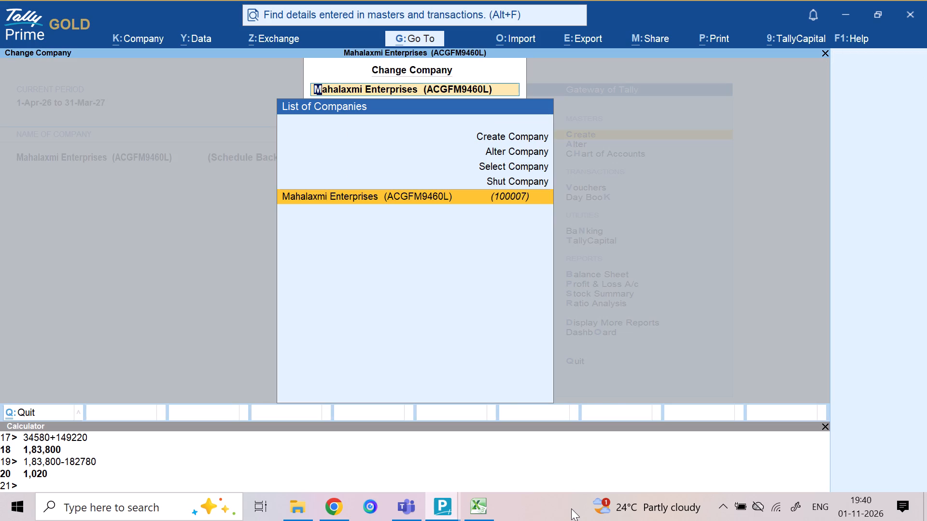
# Open the ledger vouchers of B2c Debtors (Patrakarpuram) from the Account Books of Mahalaxmi Enterprises.
pyautogui.press('Escape')
pyautogui.write('daldeb')
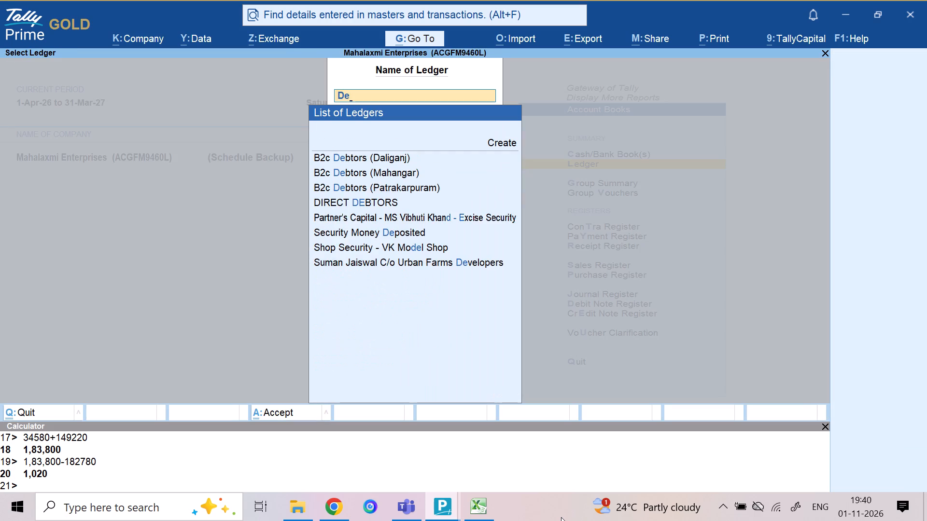
pyautogui.press('Down')
pyautogui.press('Down')
pyautogui.press('Down')
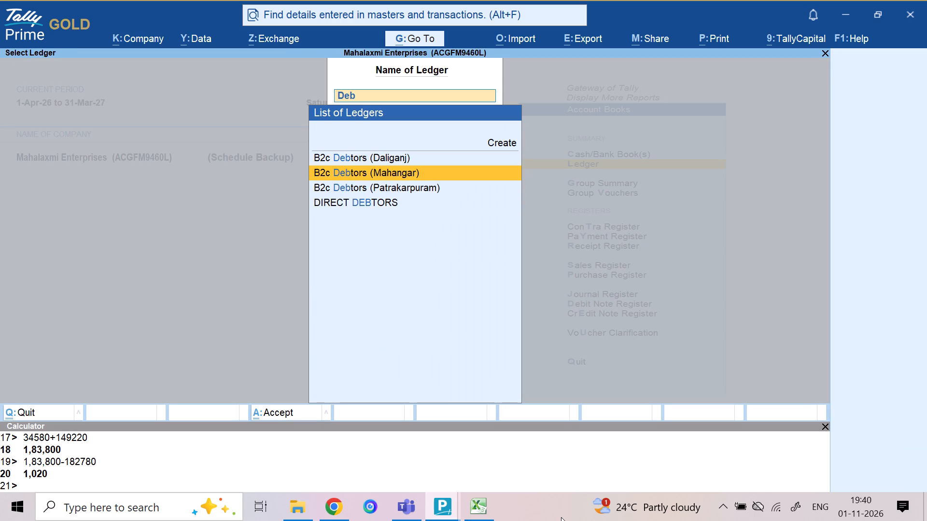
pyautogui.press('Return')
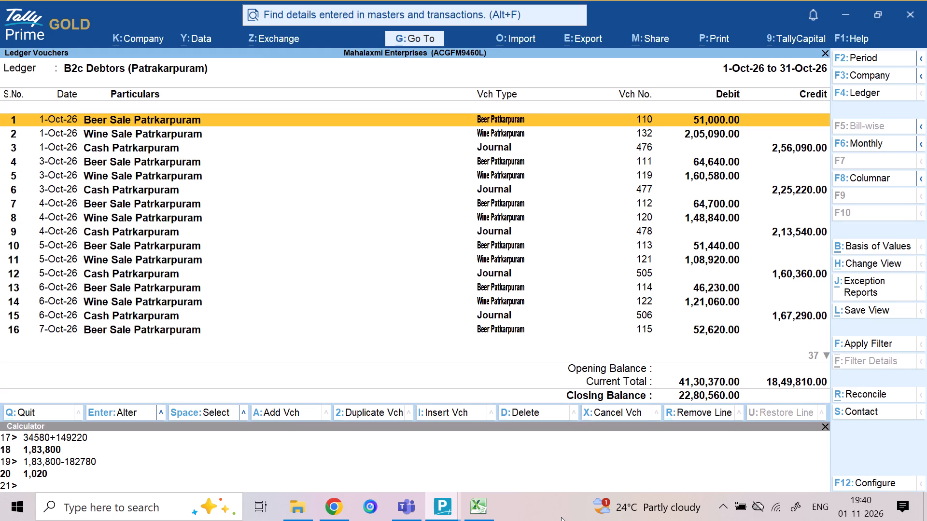
# Examine the B2c Debtors (Patrakarpuram) entries up to the 11-Oct-26 beer and wine sales and the following day.
pyautogui.press('Down')
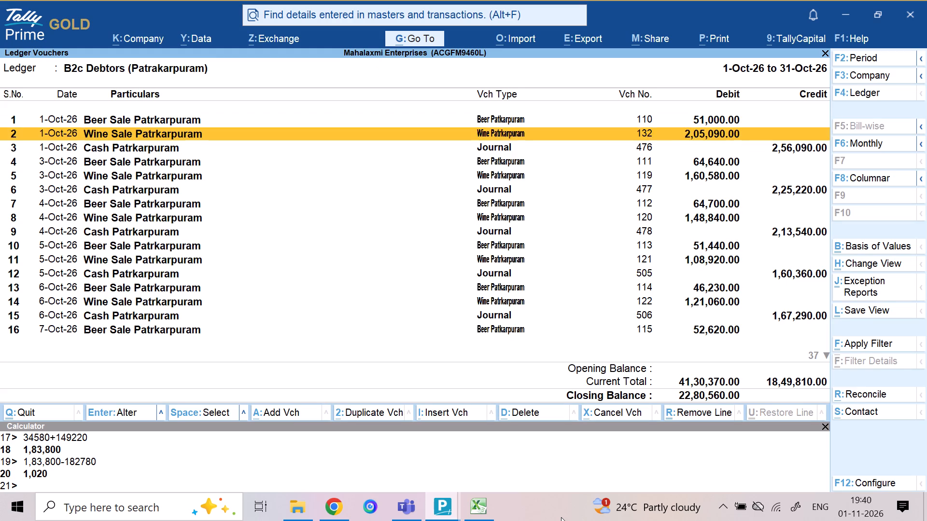
pyautogui.press('Down')
pyautogui.press('Down')
pyautogui.press('Down')
pyautogui.press('Down')
pyautogui.press('Down')
pyautogui.press('Down')
pyautogui.press('Down')
pyautogui.press('Down')
pyautogui.press('Down')
pyautogui.press('Down')
pyautogui.press('Down')
pyautogui.press('Down')
pyautogui.press('Down')
pyautogui.press('Down')
pyautogui.press('Down')
pyautogui.press('Down')
pyautogui.press('Down')
pyautogui.press('Down')
pyautogui.press('Down')
pyautogui.press('Down')
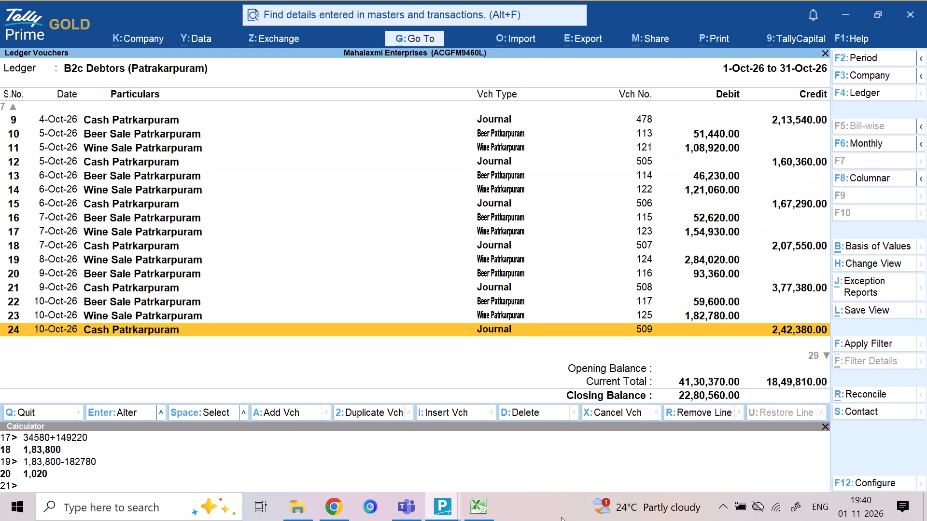
pyautogui.press('Up')
pyautogui.press('Down')
pyautogui.press('Down')
pyautogui.press('Up')
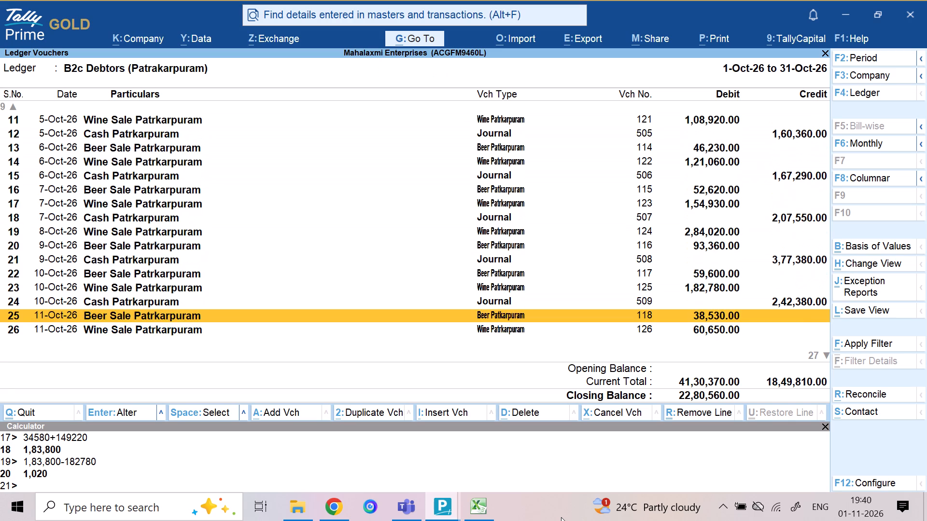
pyautogui.press('Down')
pyautogui.press('Down')
pyautogui.press('Down')
pyautogui.press('Up')
pyautogui.press('Up')
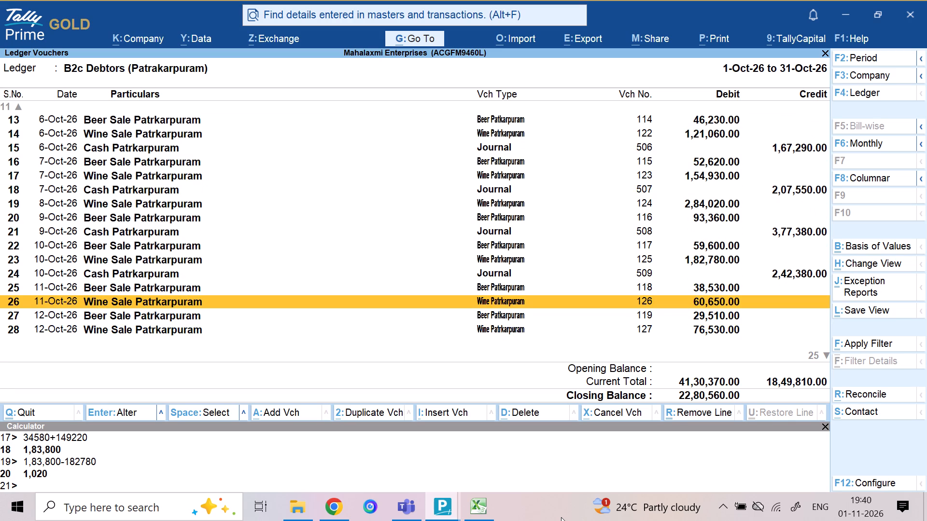
# Calculate 46570+14050 in the calculator beneath the debtor ledger.
pyautogui.hotkey('ctrl', 'n')
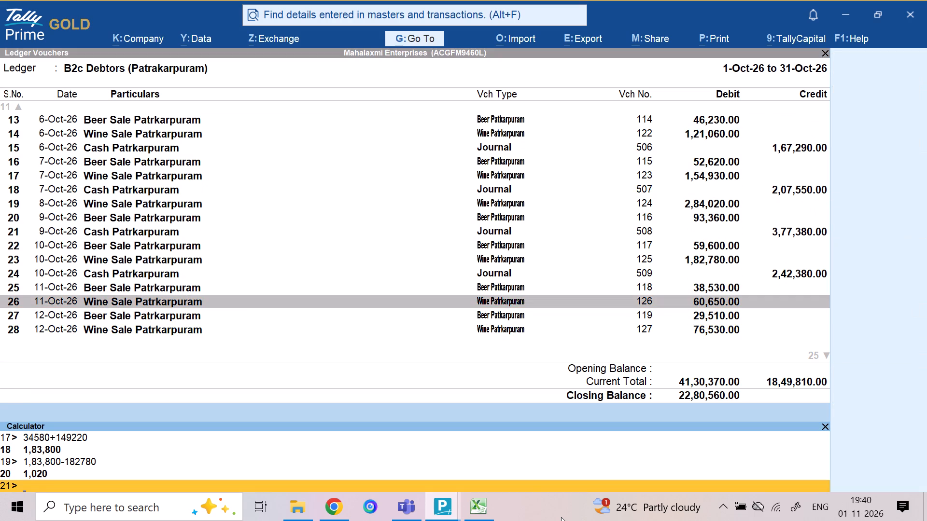
pyautogui.write('46570+')
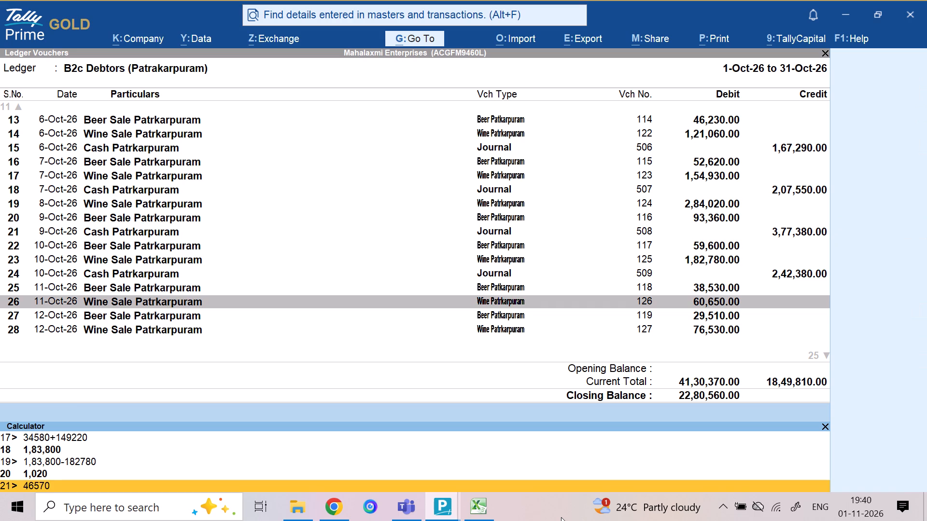
pyautogui.write('14050')
pyautogui.press('Return')
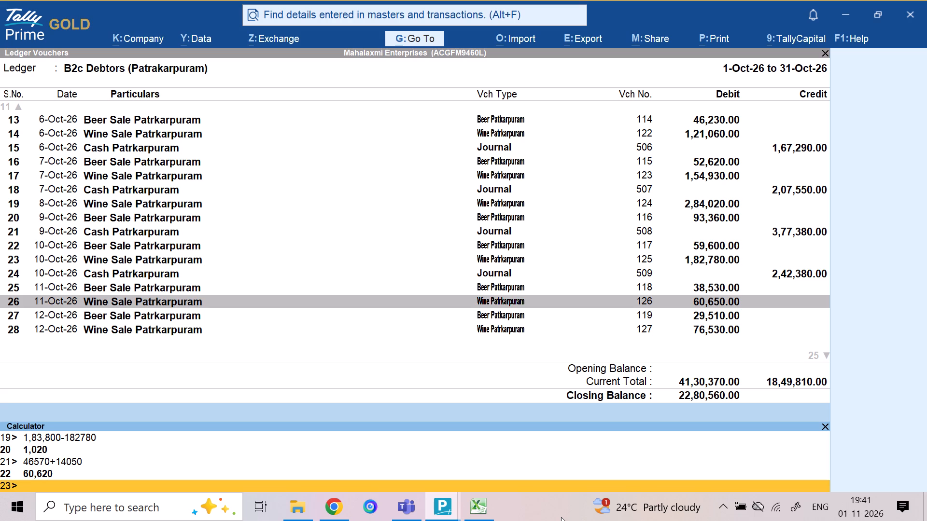
# Switch back to the TallyPrime window with journal 510 and replace the Short & Excess (Patrkarpuram) debit ledger with Electrical repair & maintenance.
pyautogui.hotkey('alt', 'Tab')
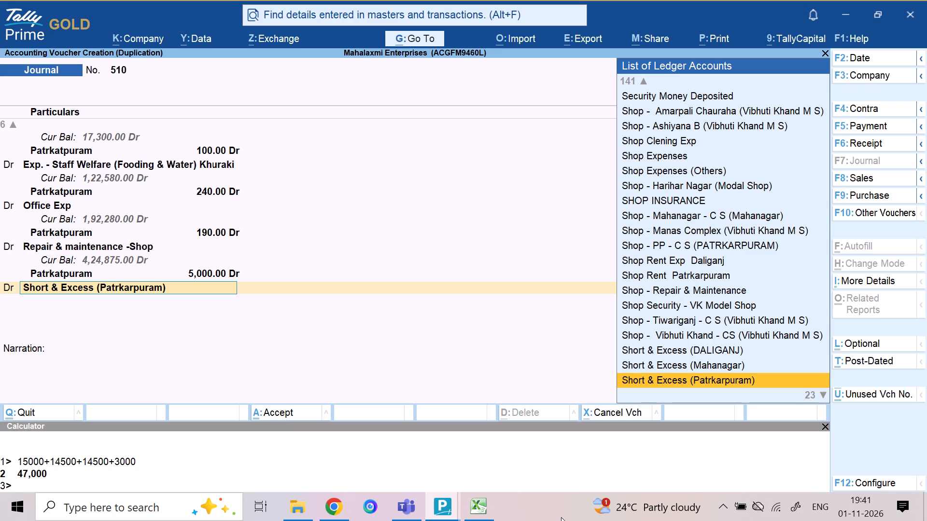
pyautogui.press('e')
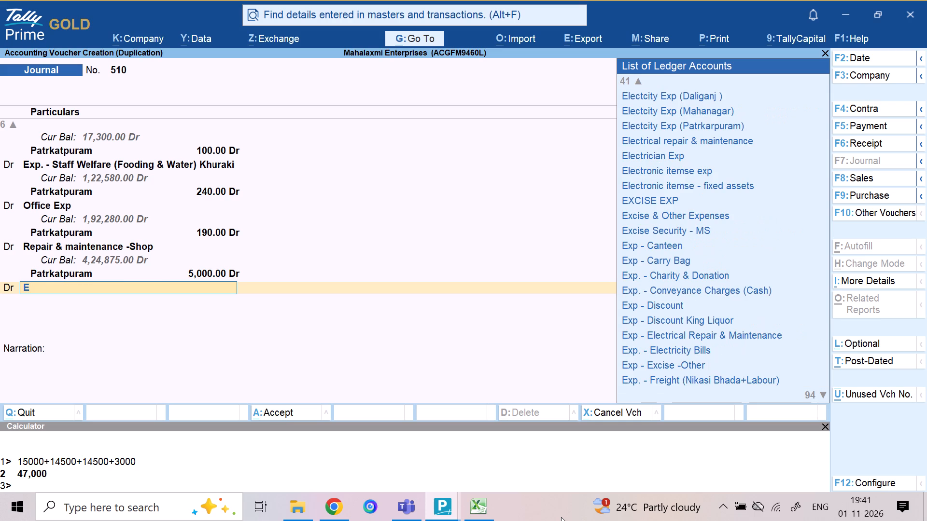
pyautogui.write('lec')
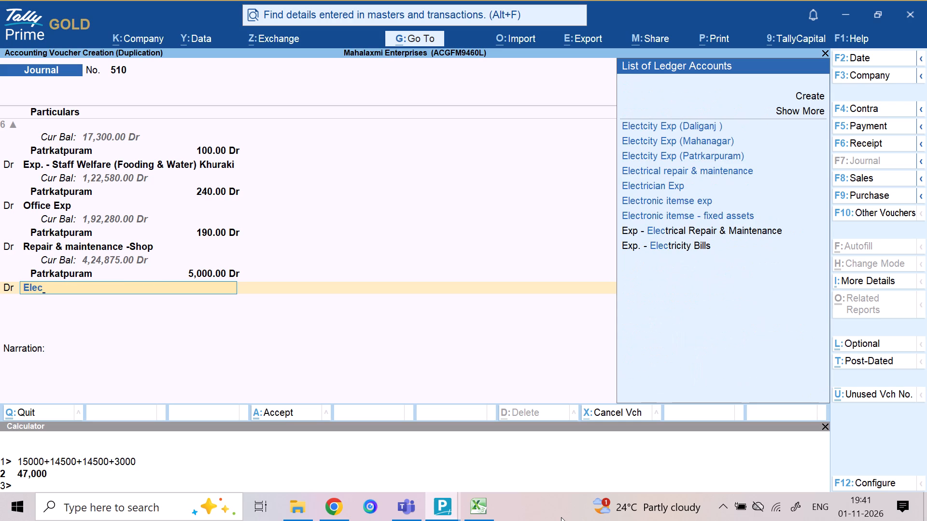
pyautogui.press('Down')
pyautogui.press('Down')
pyautogui.press('Down')
pyautogui.press('Down')
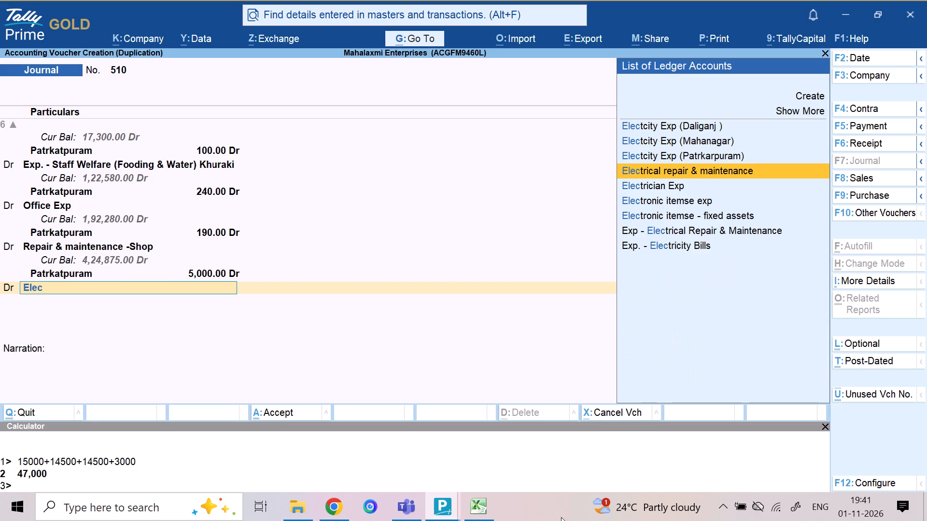
pyautogui.press('Return')
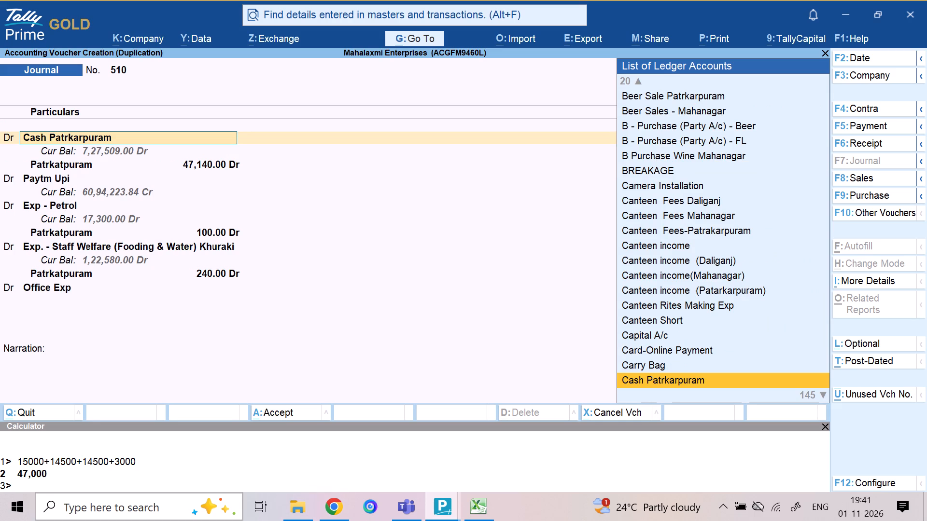
# Debit 280 to the Electrical repair & maintenance line and allocate it to cost centre Patrkatpuram.
pyautogui.click(61, 289)
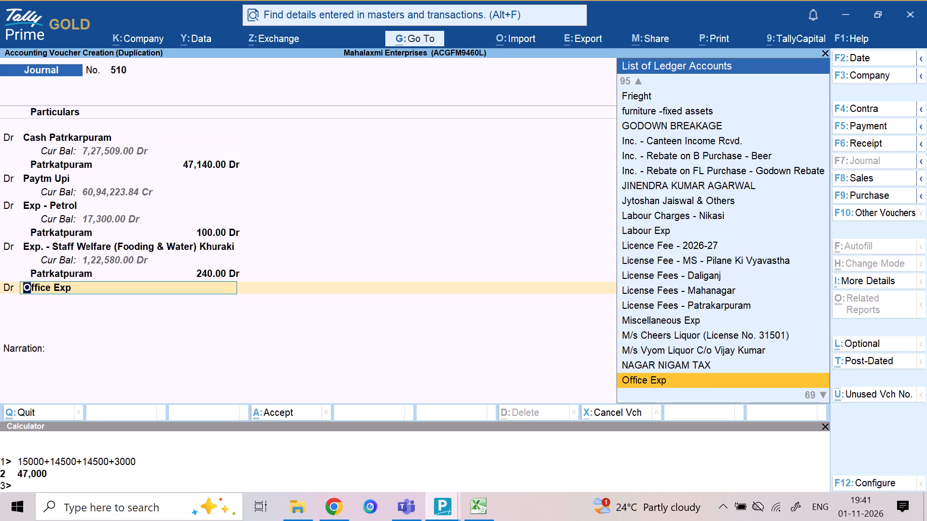
pyautogui.press('Return')
pyautogui.press('Return')
pyautogui.press('Return')
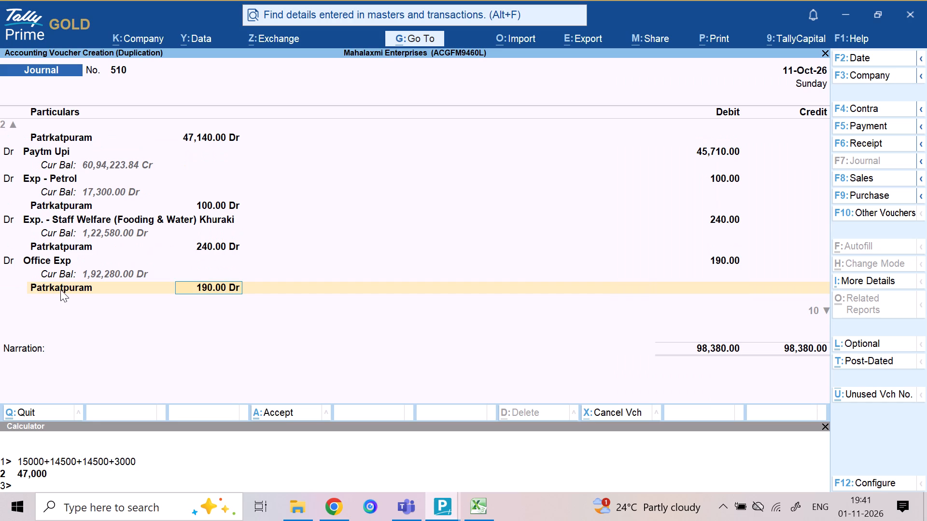
pyautogui.press('Return')
pyautogui.press('Return')
pyautogui.press('Return')
pyautogui.press('Return')
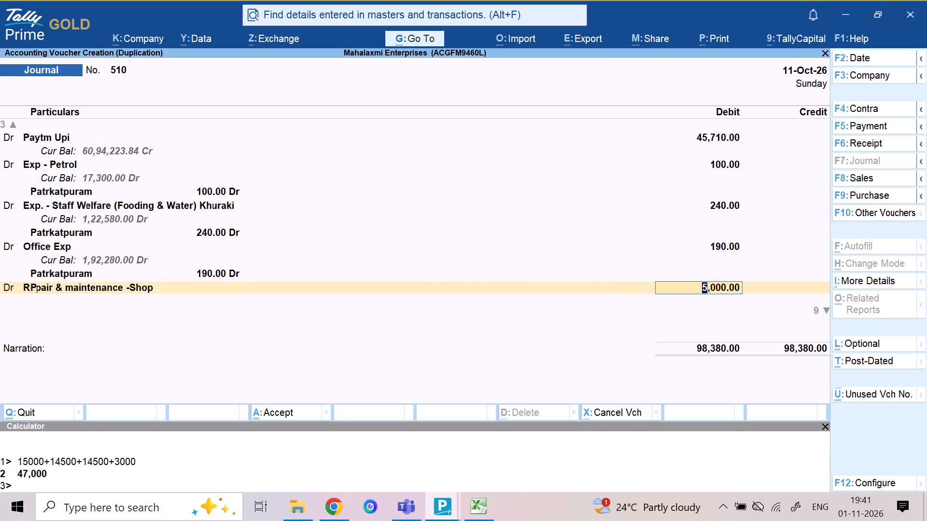
pyautogui.press('Return')
pyautogui.press('Return')
pyautogui.press('Return')
pyautogui.press('Return')
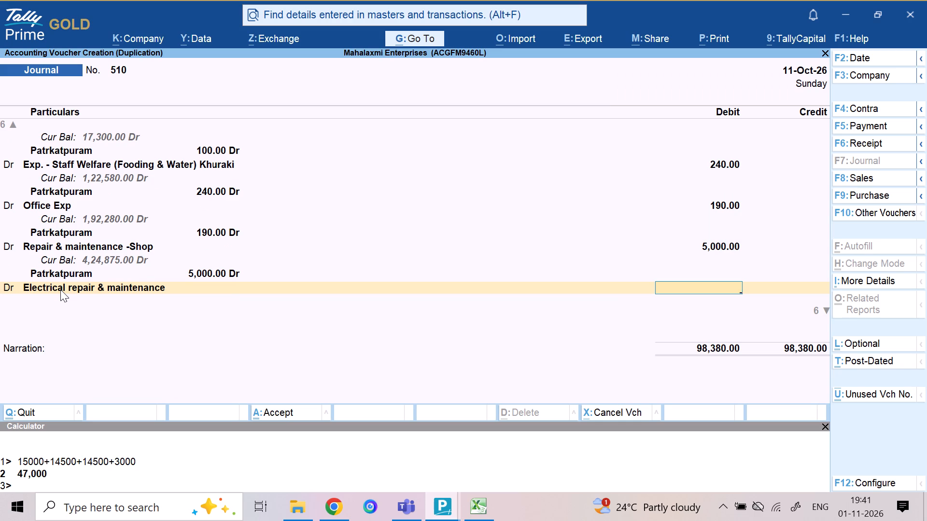
pyautogui.write('280')
pyautogui.press('Return')
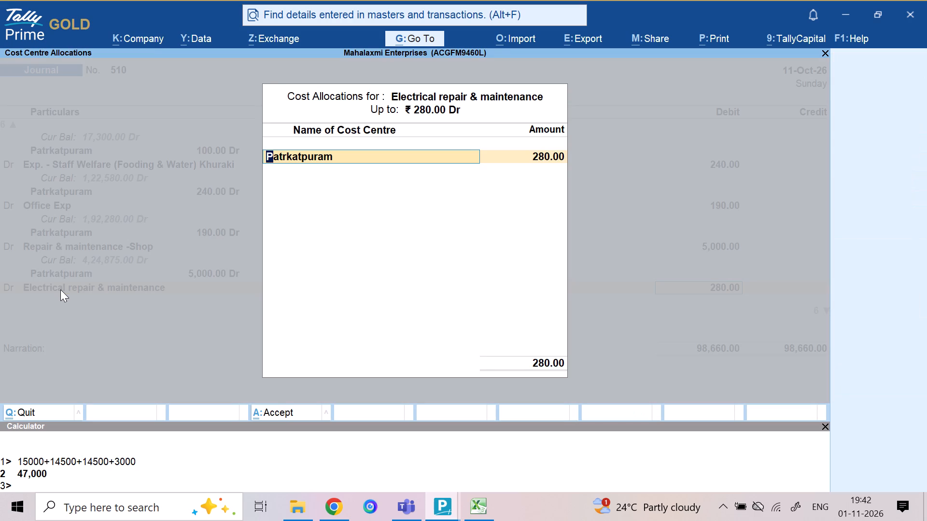
pyautogui.press('Return')
pyautogui.press('Return')
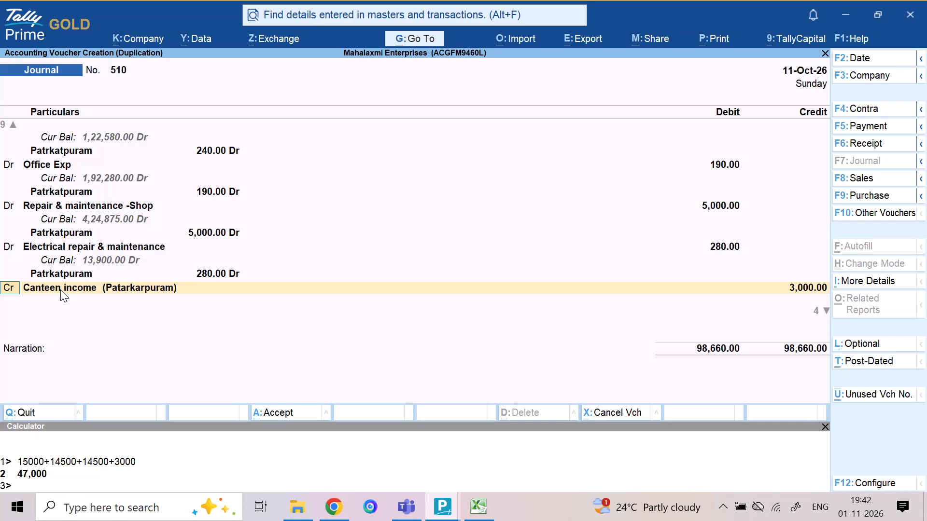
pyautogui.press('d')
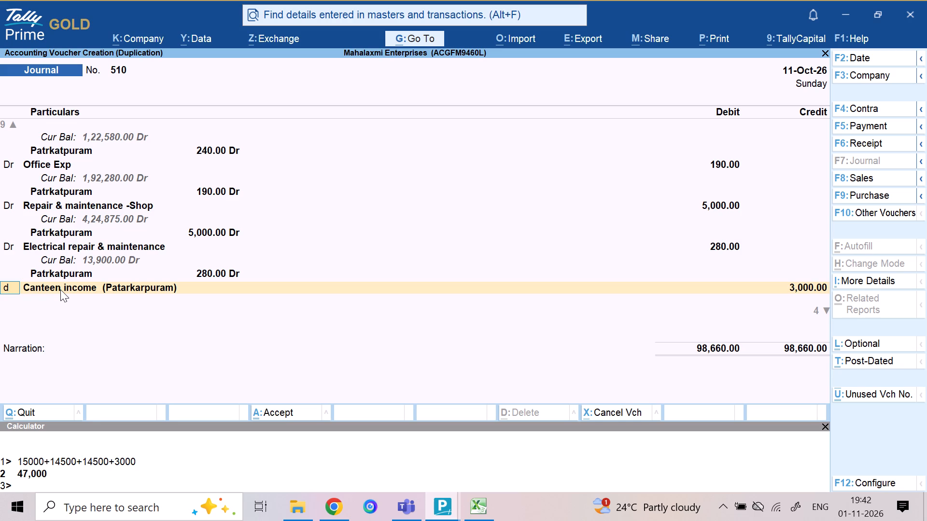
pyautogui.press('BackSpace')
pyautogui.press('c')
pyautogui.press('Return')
# Go back to the Exp - Petrol line and set its debit to 250 under cost centre Patrkatpuram.
pyautogui.press('BackSpace')
pyautogui.press('BackSpace')
pyautogui.press('BackSpace')
pyautogui.press('BackSpace')
pyautogui.press('BackSpace')
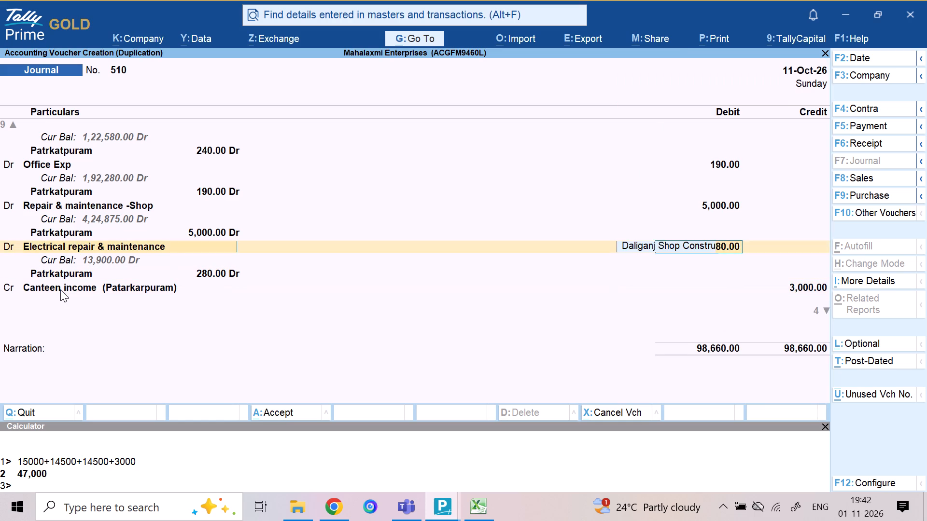
pyautogui.press('BackSpace')
pyautogui.press('BackSpace')
pyautogui.press('BackSpace')
pyautogui.press('BackSpace')
pyautogui.press('BackSpace')
pyautogui.press('BackSpace')
pyautogui.press('BackSpace')
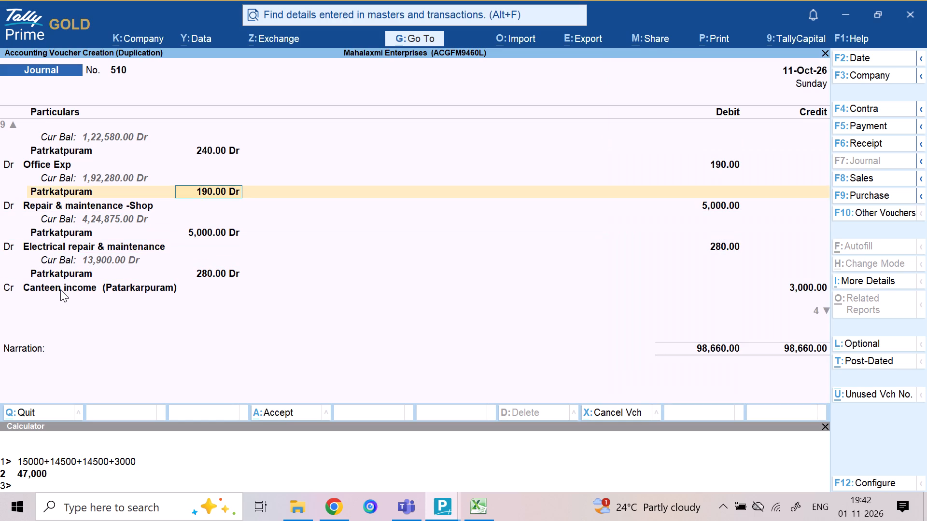
pyautogui.press('BackSpace')
pyautogui.press('BackSpace')
pyautogui.press('BackSpace')
pyautogui.press('BackSpace')
pyautogui.press('BackSpace')
pyautogui.press('BackSpace')
pyautogui.press('BackSpace')
pyautogui.press('BackSpace')
pyautogui.press('BackSpace')
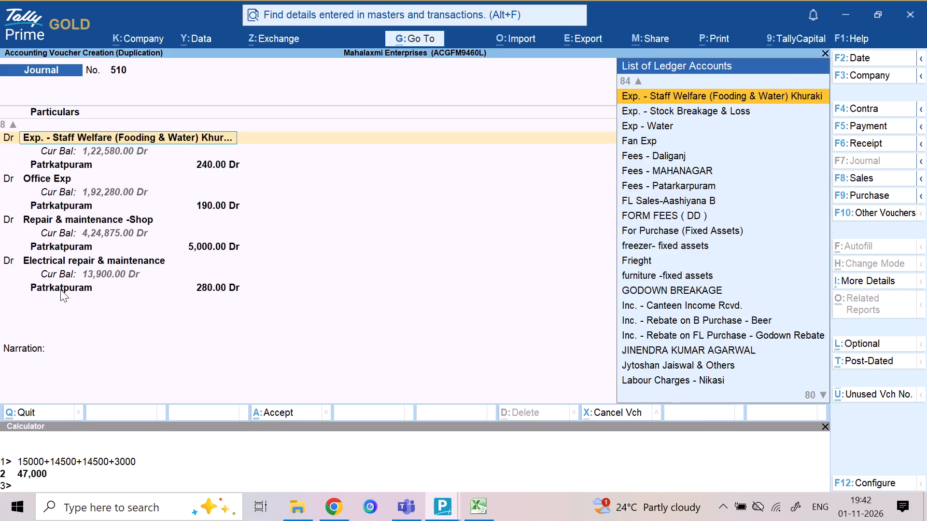
pyautogui.press('BackSpace')
pyautogui.press('BackSpace')
pyautogui.press('BackSpace')
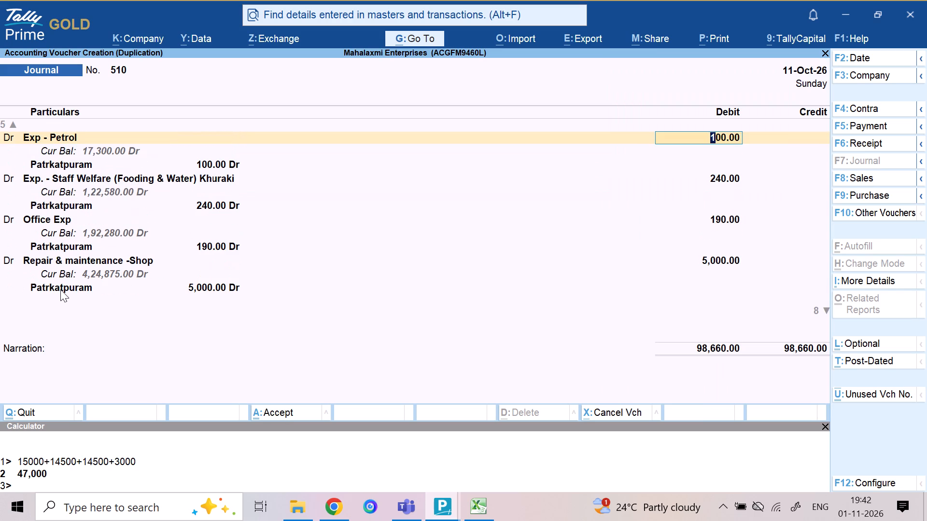
pyautogui.write('250')
pyautogui.press('Return')
pyautogui.press('Return')
pyautogui.press('Return')
pyautogui.press('Return')
pyautogui.press('Return')
pyautogui.press('Return')
pyautogui.press('Return')
pyautogui.press('Return')
pyautogui.press('Return')
pyautogui.press('Return')
pyautogui.press('Return')
pyautogui.press('Return')
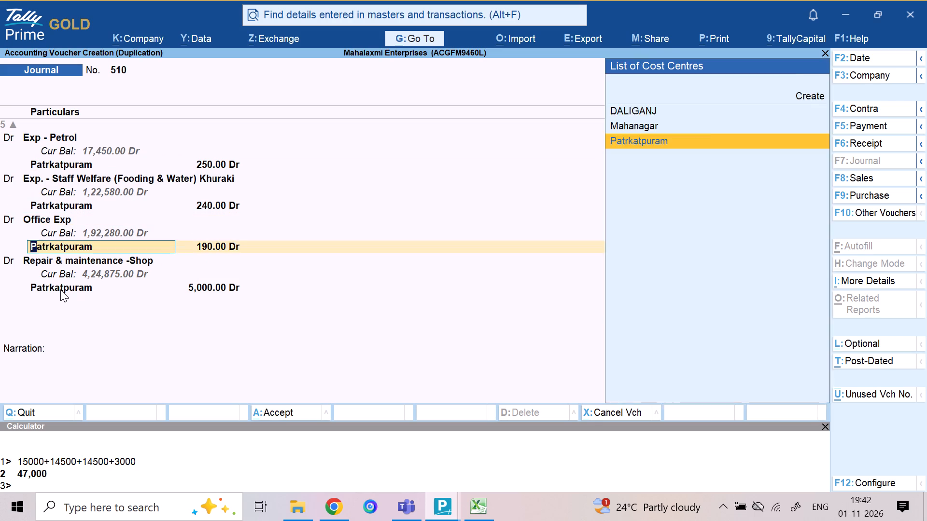
pyautogui.press('Return')
pyautogui.press('Return')
pyautogui.press('Return')
pyautogui.press('Return')
pyautogui.press('Return')
pyautogui.press('Return')
pyautogui.press('Return')
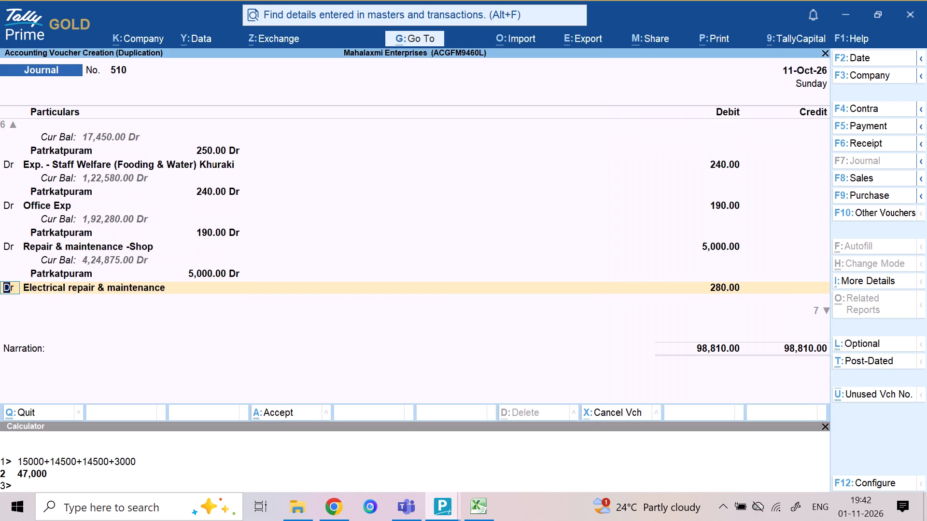
pyautogui.press('Return')
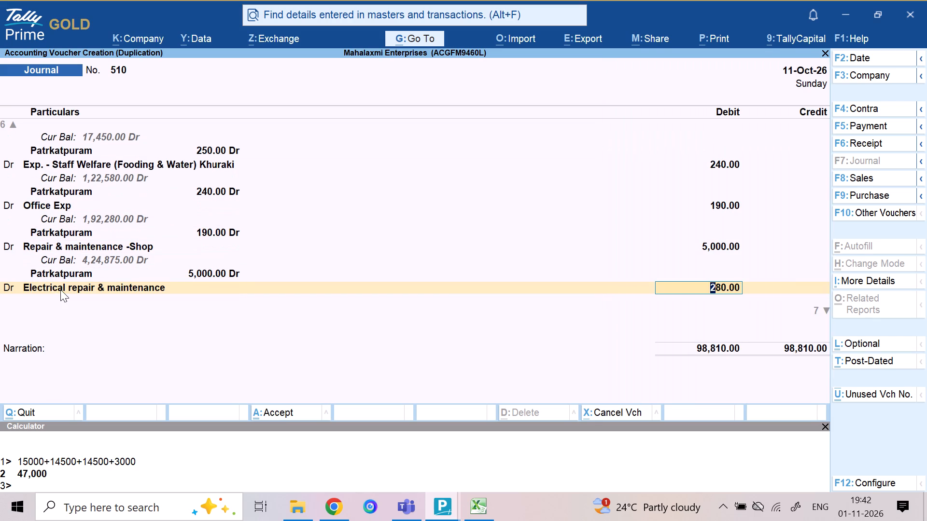
# Go back to the Office Exp line and set its debit to the calculated sum 190+200+140 under cost centre Patrkatpuram.
pyautogui.press('BackSpace')
pyautogui.press('BackSpace')
pyautogui.press('BackSpace')
pyautogui.press('BackSpace')
pyautogui.press('BackSpace')
pyautogui.press('BackSpace')
pyautogui.press('BackSpace')
pyautogui.press('BackSpace')
pyautogui.press('BackSpace')
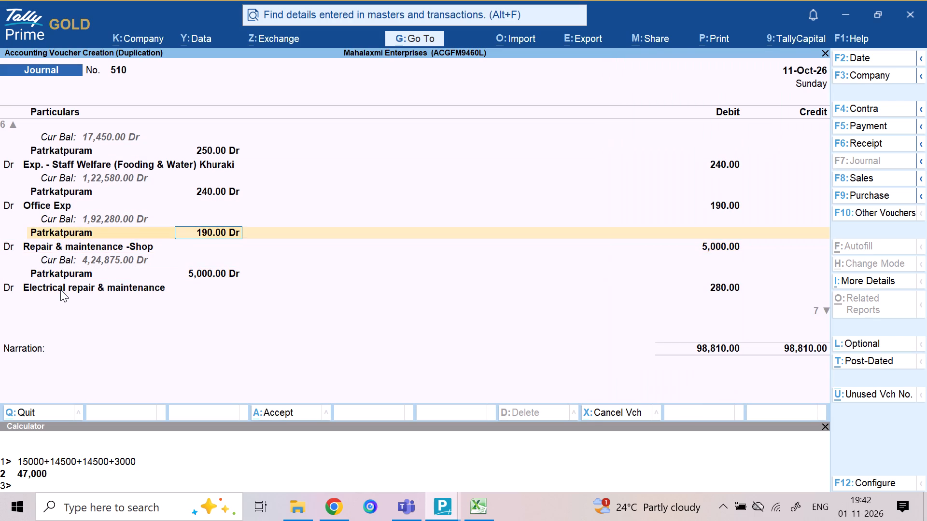
pyautogui.press('BackSpace')
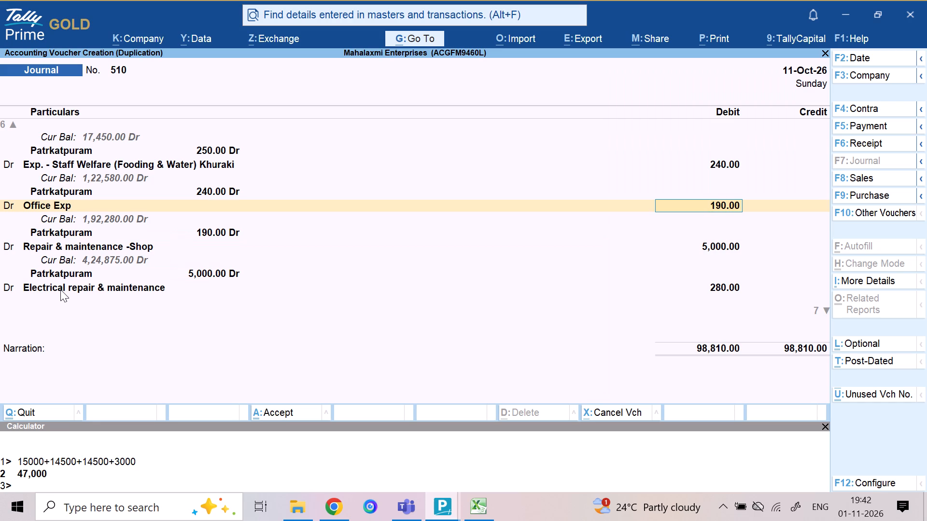
pyautogui.hotkey('alt', 'c')
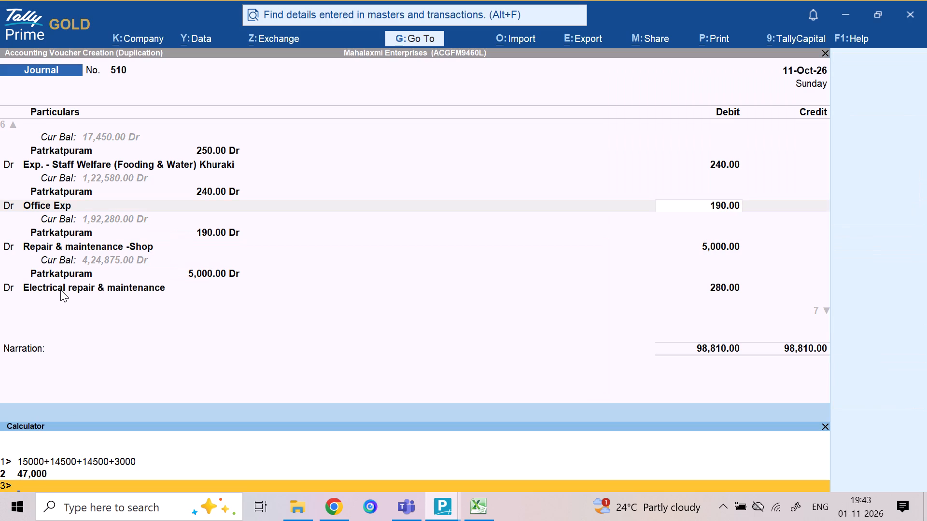
pyautogui.write('190+')
pyautogui.write('200+140')
pyautogui.press('Return')
pyautogui.press('Return')
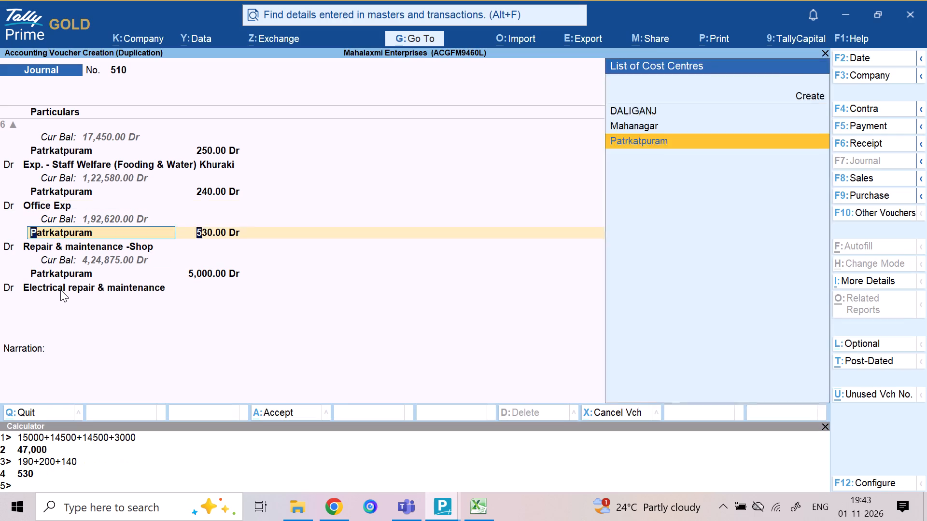
pyautogui.press('Return')
pyautogui.press('Return')
# Turn the Canteen income (Patarkarpuram) credit line into a debit line with ledger Short & Excess (Patrkarpuram).
pyautogui.press('Return')
pyautogui.press('Return')
pyautogui.press('Return')
pyautogui.press('Return')
pyautogui.press('Return')
pyautogui.press('Return')
pyautogui.press('Return')
pyautogui.press('Return')
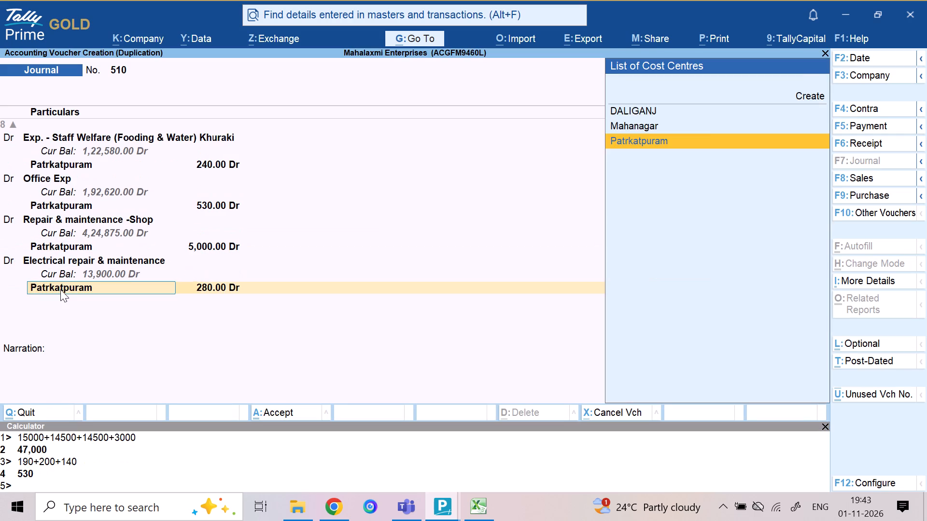
pyautogui.press('Return')
pyautogui.press('Return')
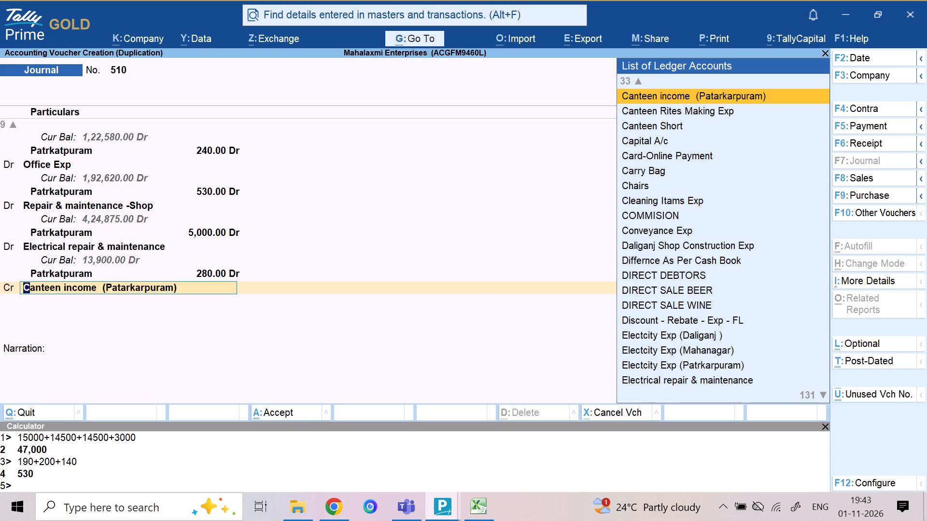
pyautogui.press('BackSpace')
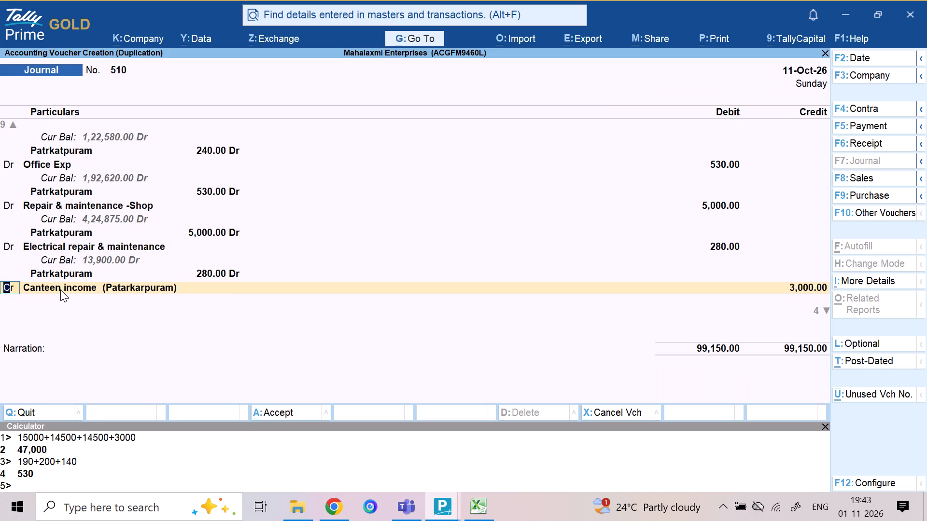
pyautogui.press('d')
pyautogui.press('Return')
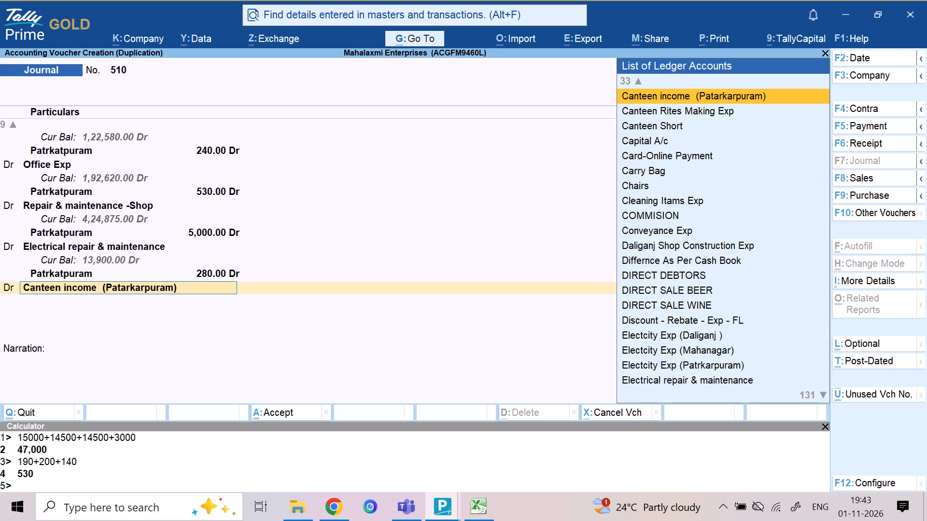
pyautogui.write('short')
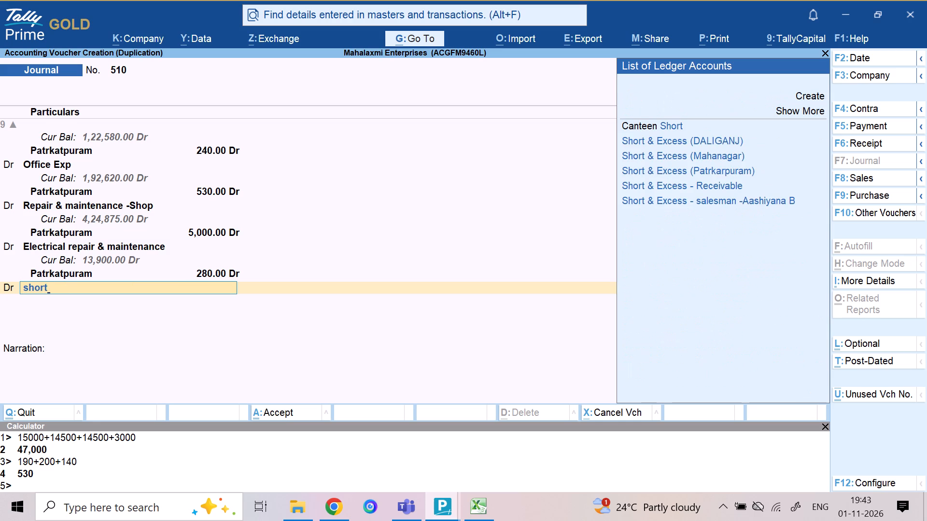
pyautogui.press('Down')
pyautogui.press('Down')
pyautogui.press('Down')
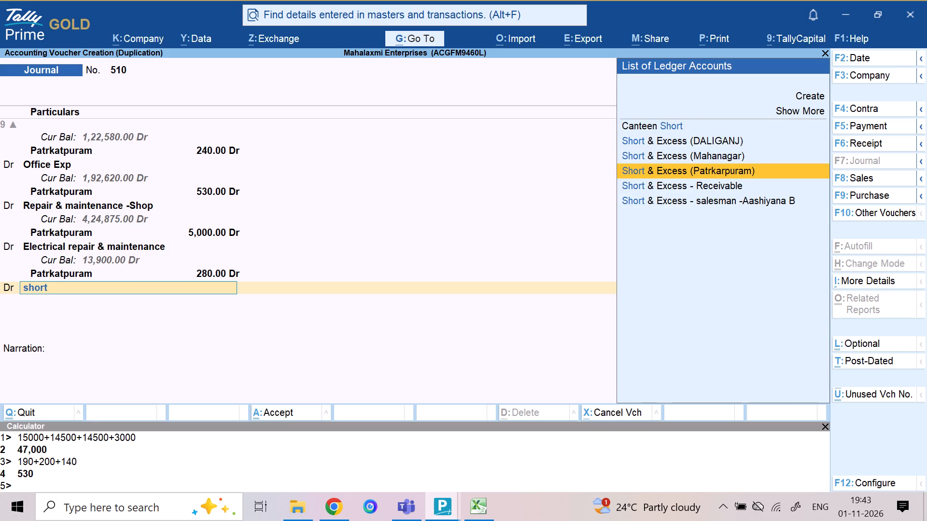
pyautogui.press('Return')
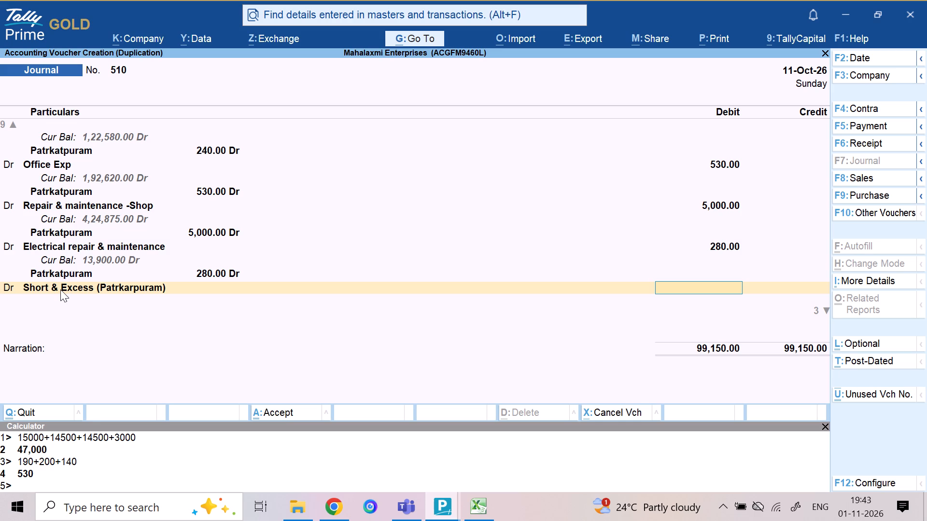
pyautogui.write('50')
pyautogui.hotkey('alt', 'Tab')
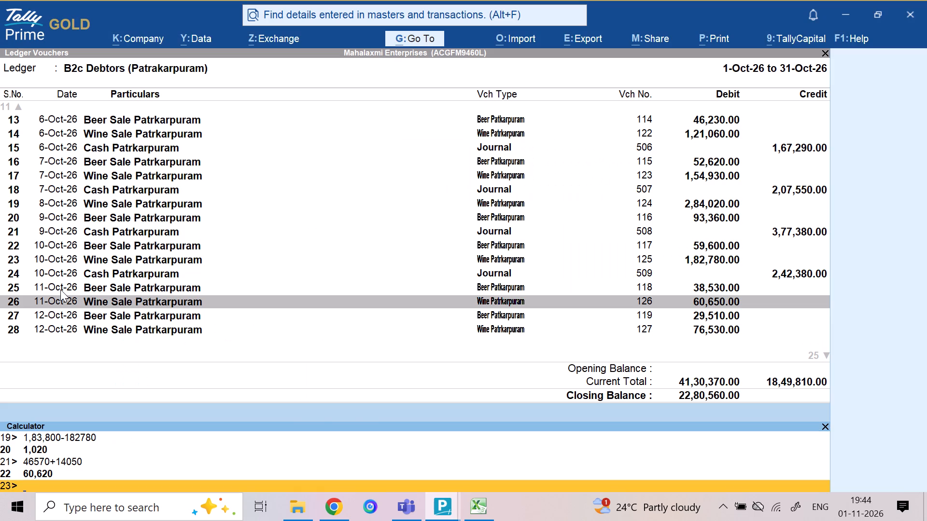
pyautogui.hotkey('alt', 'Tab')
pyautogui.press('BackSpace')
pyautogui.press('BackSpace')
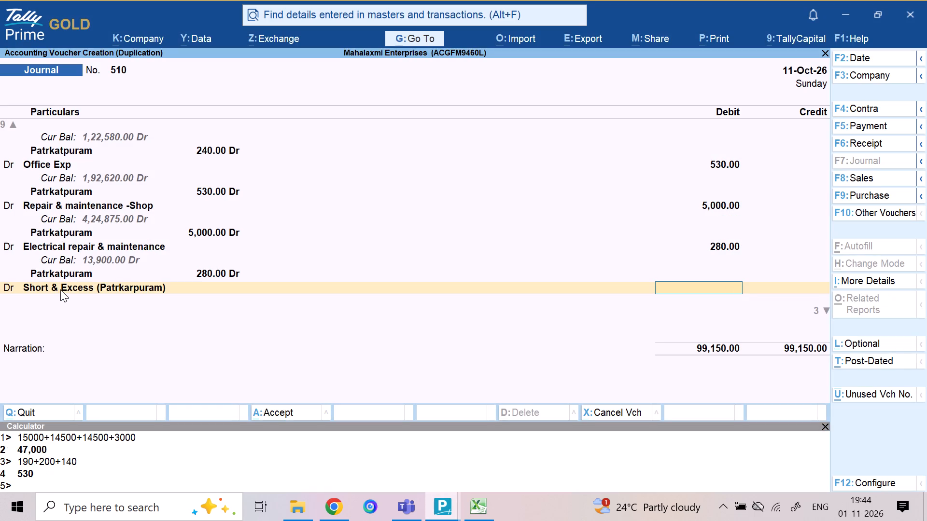
# Debit 30 to Short & Excess (Patrkarpuram) with a New Ref bill named 11-10-26.
pyautogui.write('30')
pyautogui.press('Return')
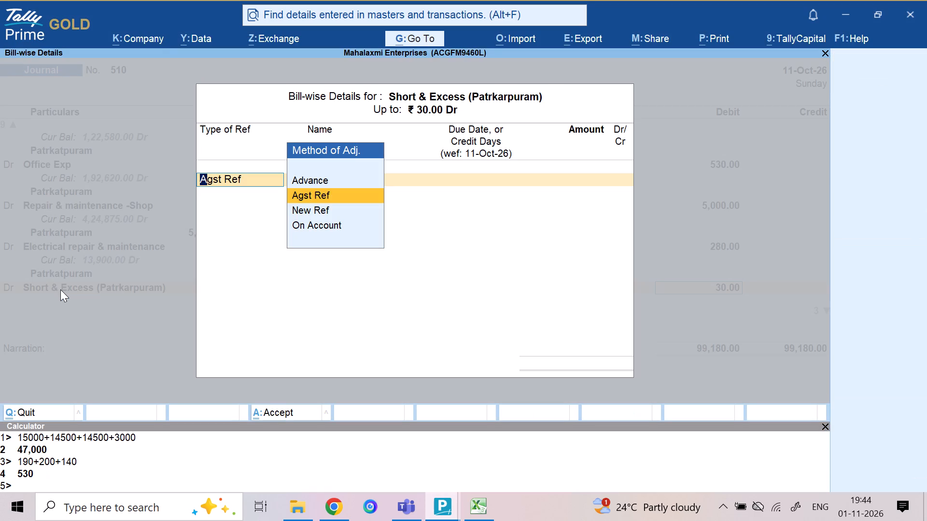
pyautogui.press('Down')
pyautogui.press('Return')
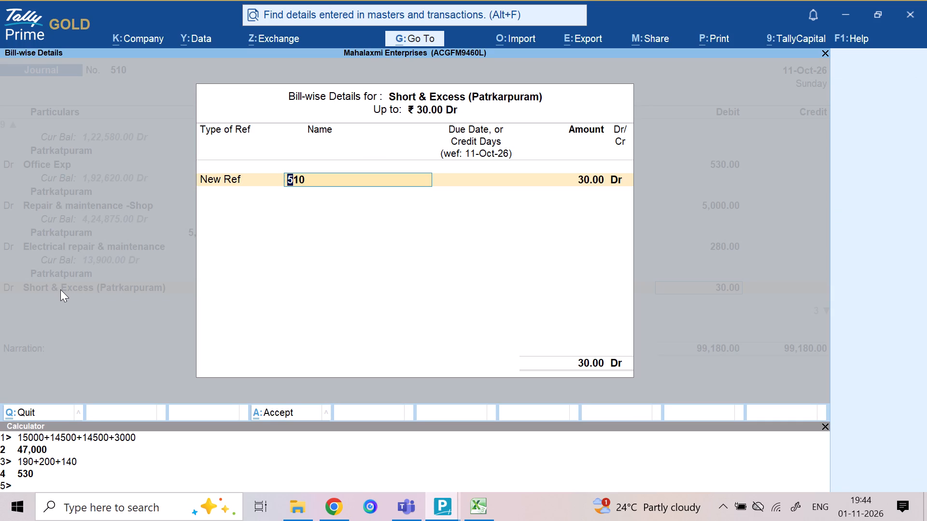
pyautogui.write('11-10-2')
pyautogui.press('6')
pyautogui.press('Return')
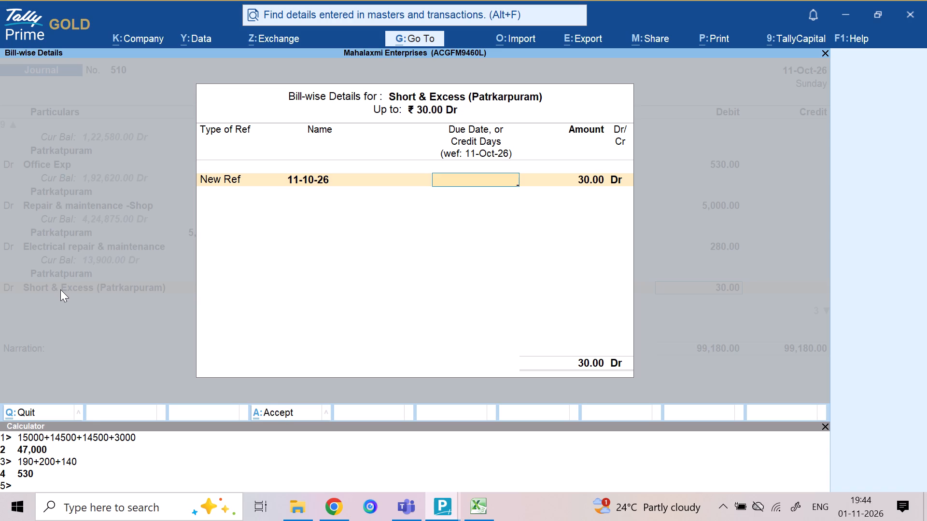
pyautogui.press('Return')
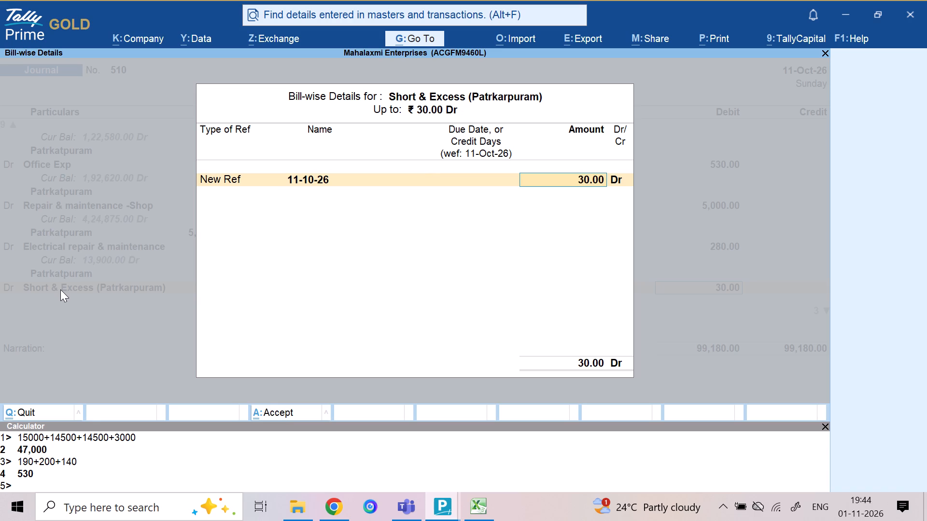
pyautogui.press('Return')
pyautogui.press('Return')
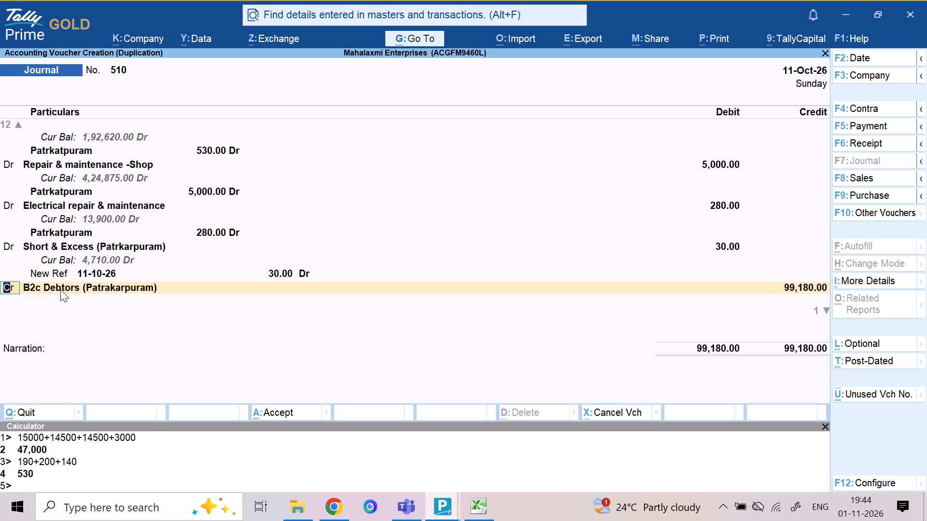
# Keep B2c Debtors (Patrakarpuram) as the credit line for 99,180 and accept journal 510.
pyautogui.press('Return')
pyautogui.press('Return')
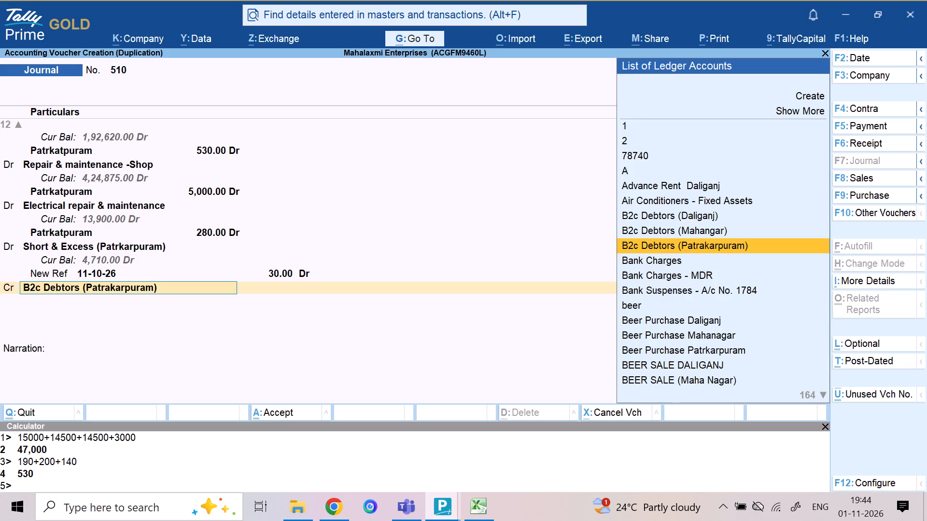
pyautogui.press('Return')
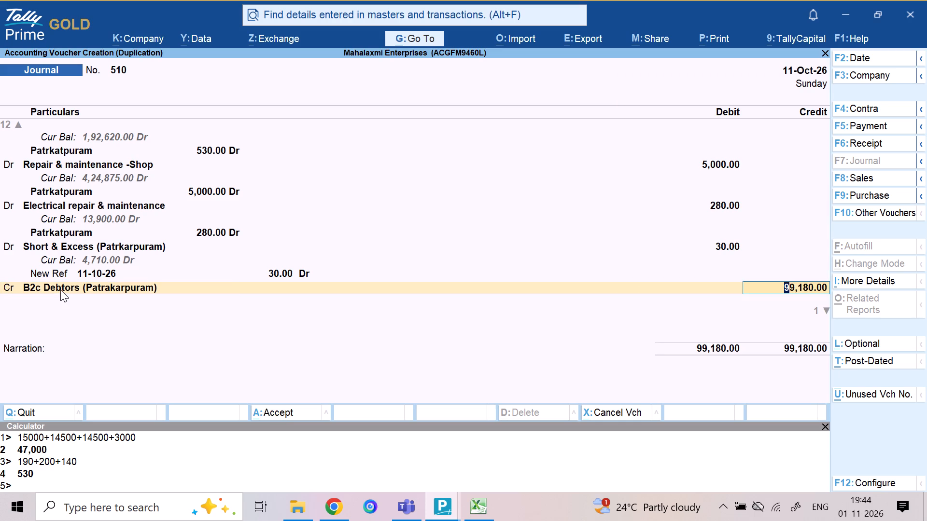
pyautogui.press('Return')
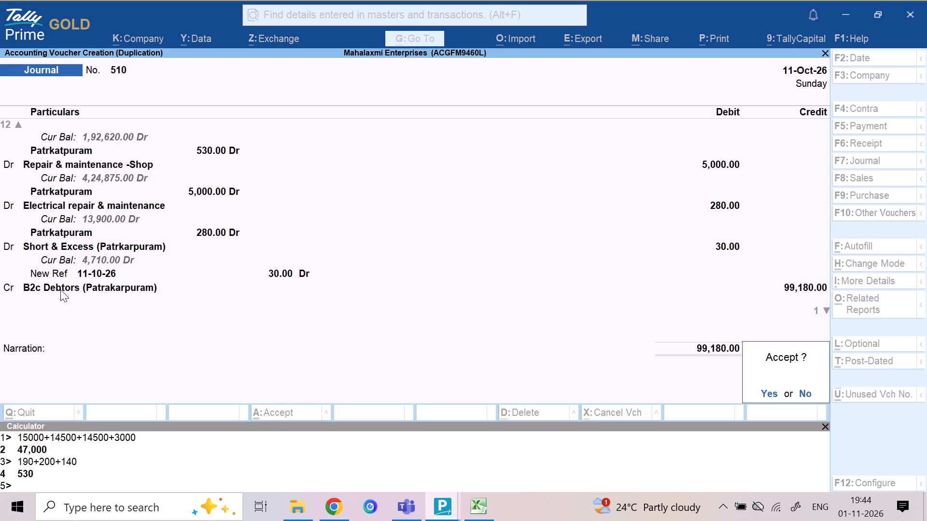
pyautogui.press('Return')
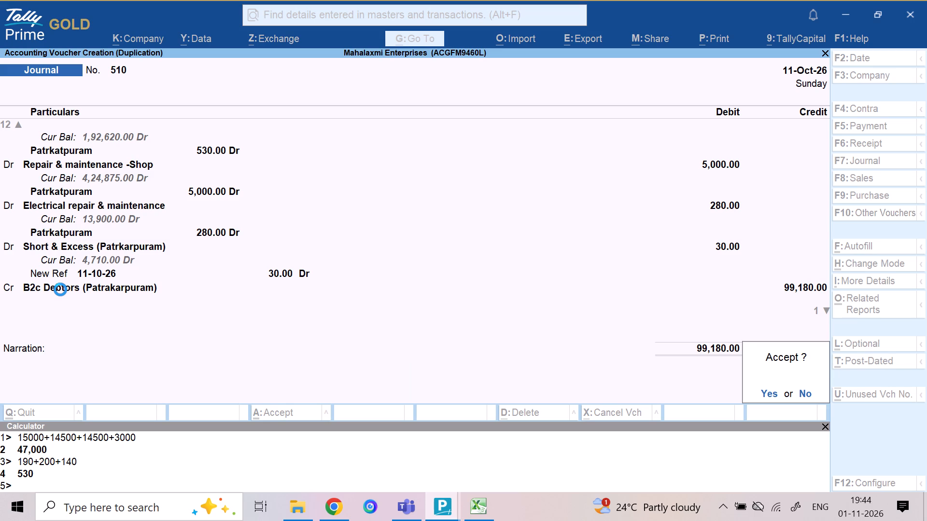
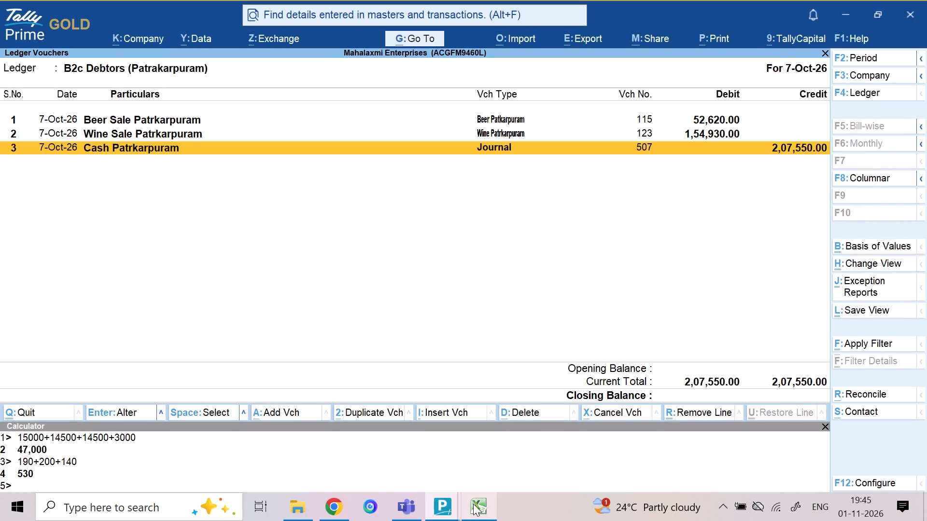
# Back out of the stacked screens and journal 507 to the underlying B2c Debtors (Patrakarpuram) ledger vouchers for 7-Oct-26.
pyautogui.press('Escape')
pyautogui.press('Escape')
pyautogui.press('Escape')
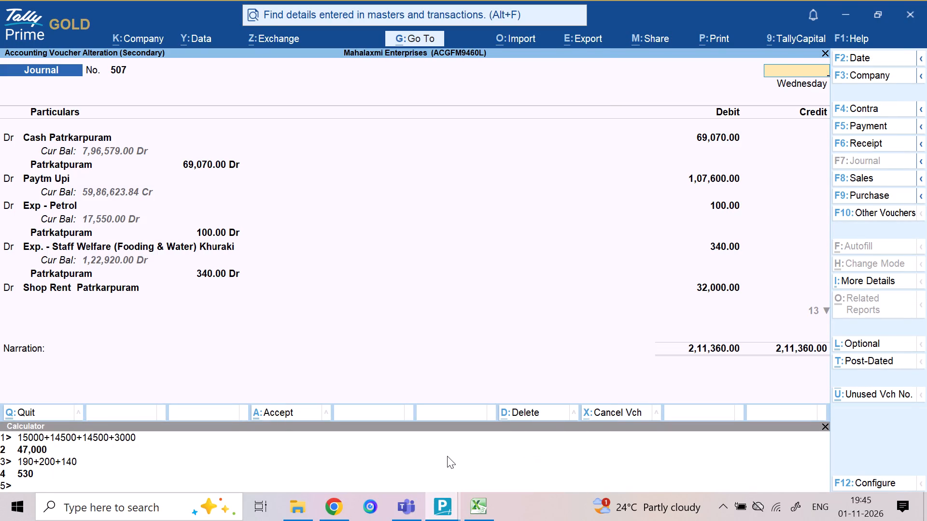
pyautogui.press('Escape')
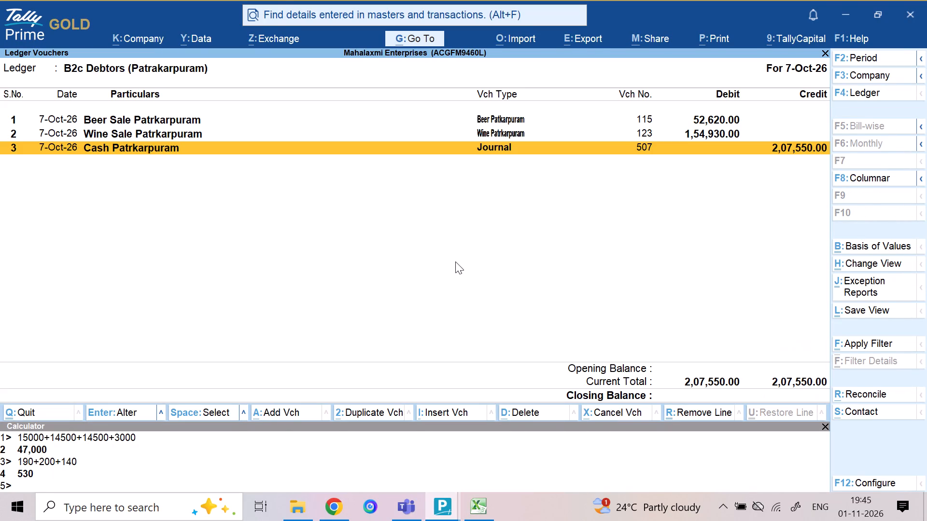
# Switch to the other TallyPrime window with the B2c Debtors (Patrakarpuram) ledger vouchers for 1-Oct-26 to 31-Oct-26.
pyautogui.click(442, 511)
pyautogui.click(478, 464)
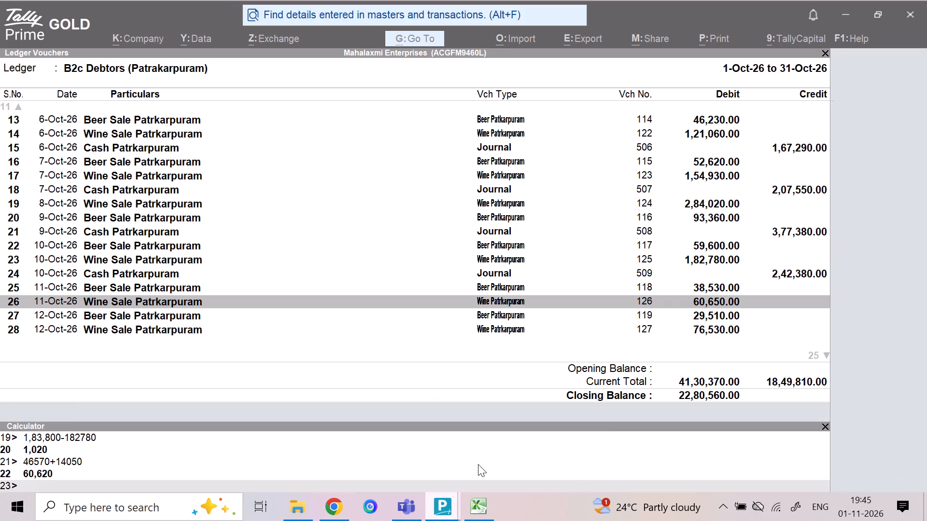